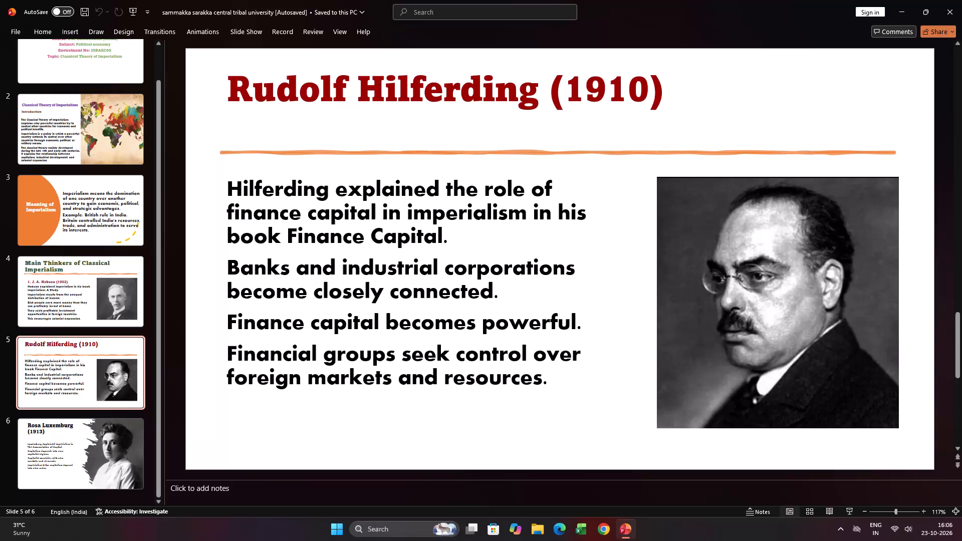
Browse the design suggestions for the Rudolf Hilferding slide.
{"action": "left_click", "coordinate": [119, 31]}
{"action": "left_click", "coordinate": [890, 56]}
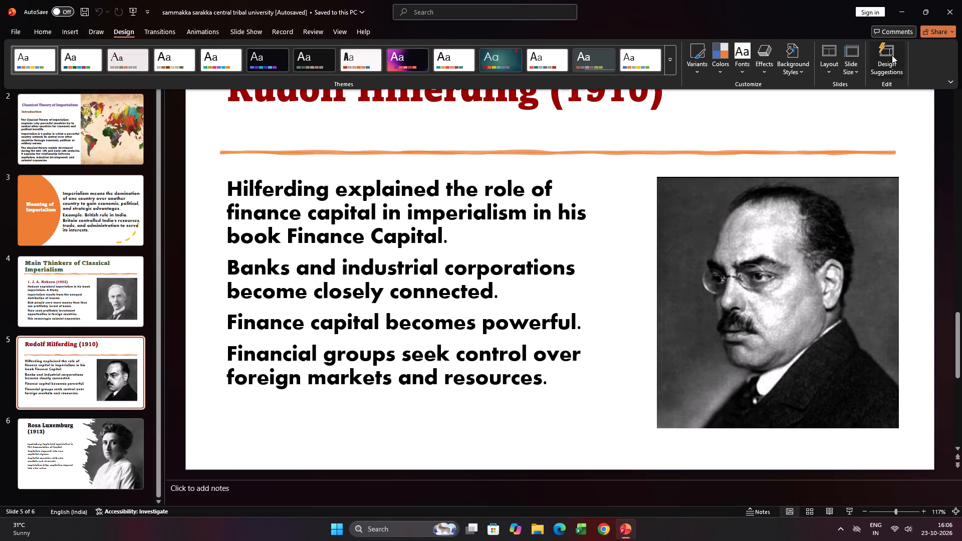
{"action": "scroll", "coordinate": [866, 152], "scroll_direction": "down", "scroll_amount": 1}
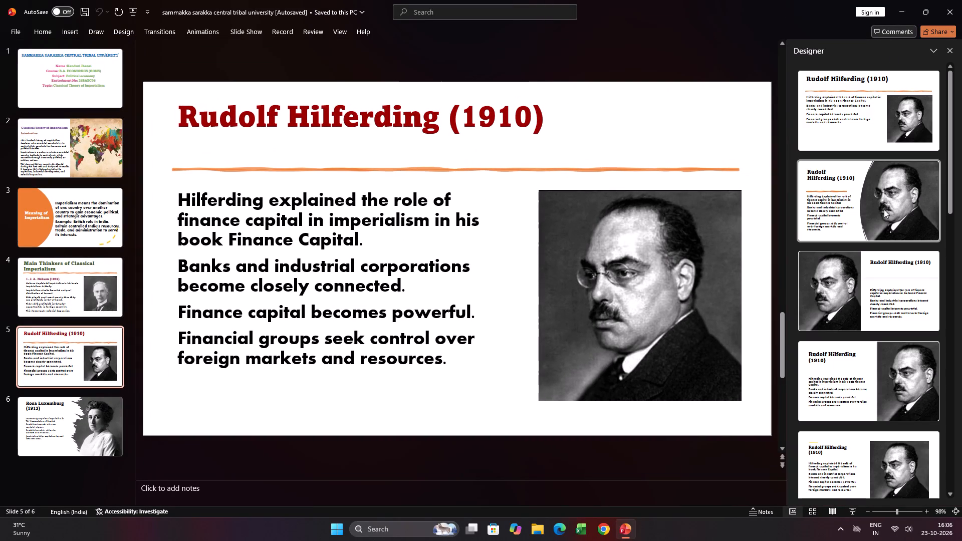
{"action": "scroll", "coordinate": [877, 354], "scroll_direction": "down", "scroll_amount": 11}
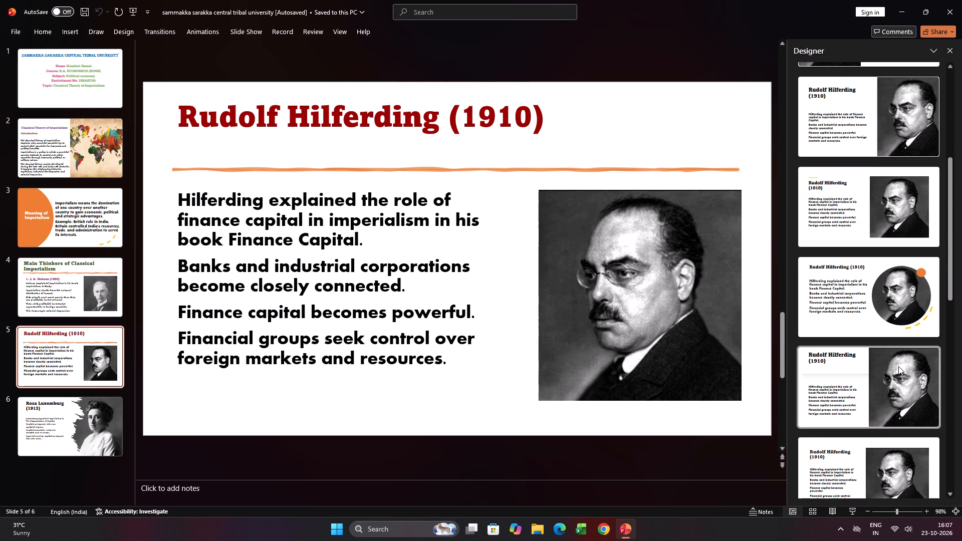
{"action": "scroll", "coordinate": [896, 364], "scroll_direction": "down", "scroll_amount": 9}
{"action": "scroll", "coordinate": [895, 366], "scroll_direction": "up", "scroll_amount": 1}
{"action": "scroll", "coordinate": [895, 366], "scroll_direction": "down", "scroll_amount": 11}
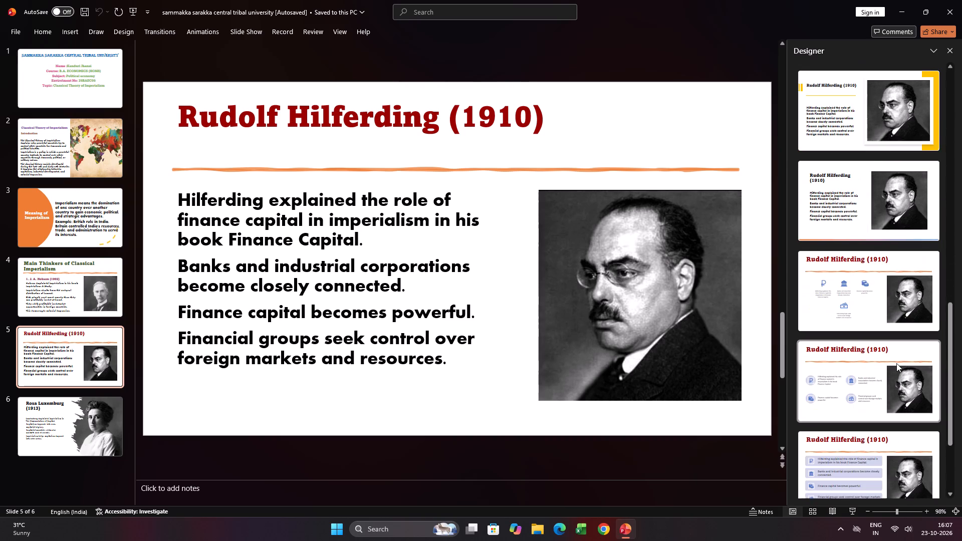
{"action": "scroll", "coordinate": [896, 363], "scroll_direction": "down", "scroll_amount": 12}
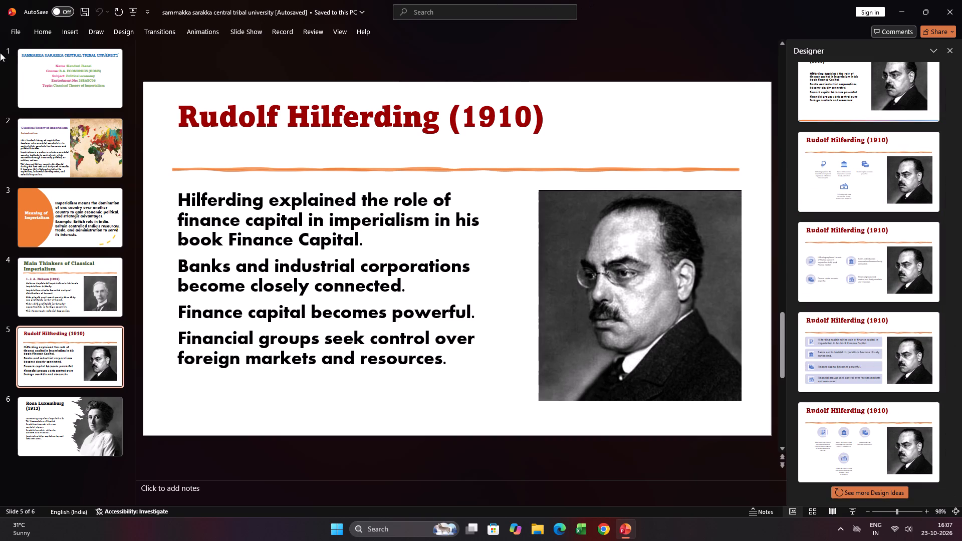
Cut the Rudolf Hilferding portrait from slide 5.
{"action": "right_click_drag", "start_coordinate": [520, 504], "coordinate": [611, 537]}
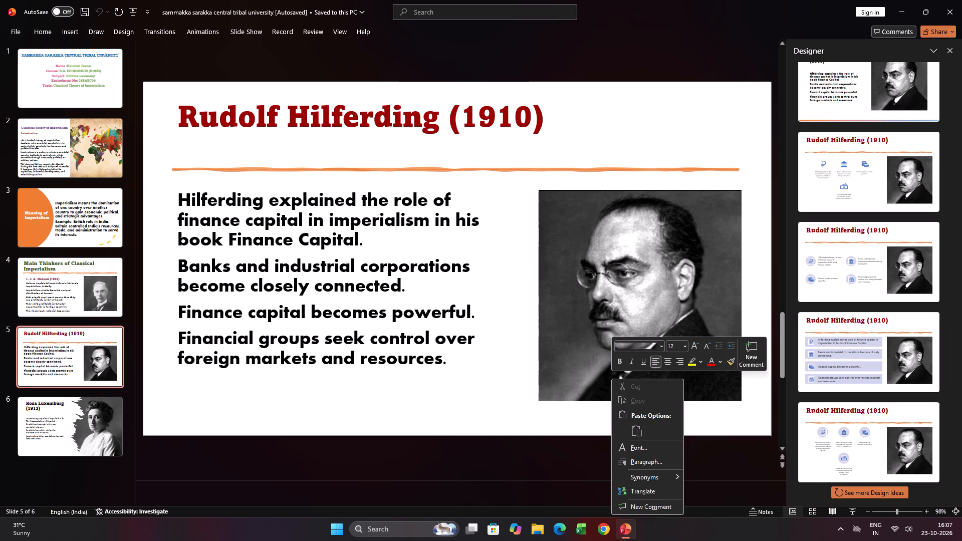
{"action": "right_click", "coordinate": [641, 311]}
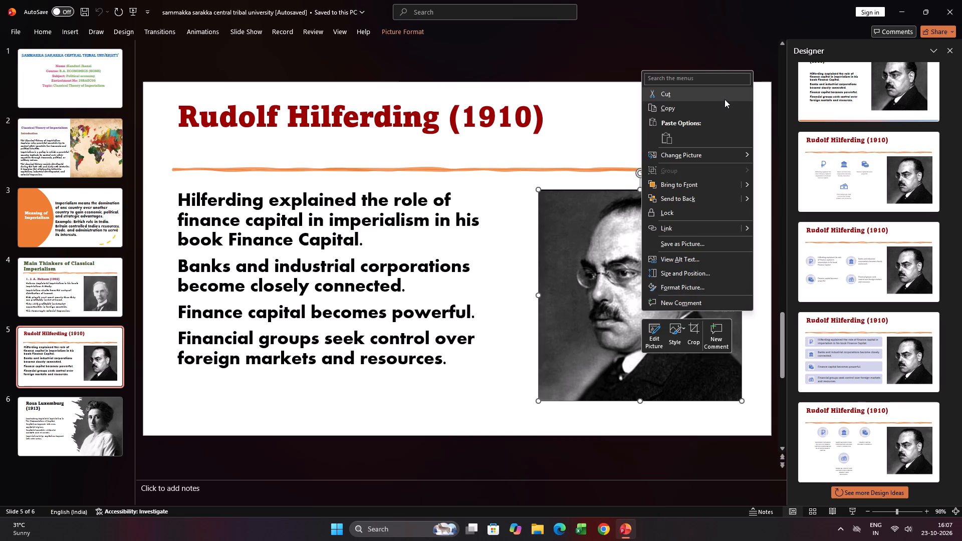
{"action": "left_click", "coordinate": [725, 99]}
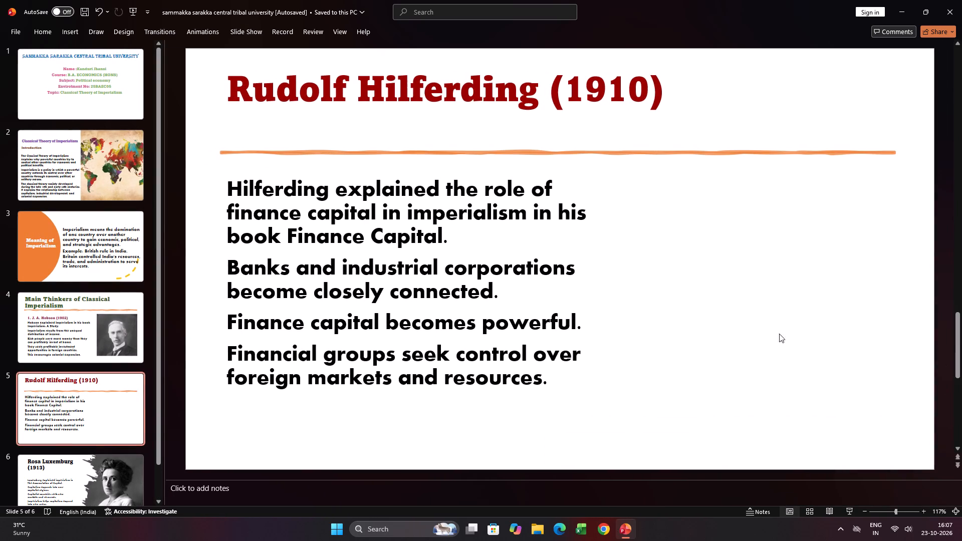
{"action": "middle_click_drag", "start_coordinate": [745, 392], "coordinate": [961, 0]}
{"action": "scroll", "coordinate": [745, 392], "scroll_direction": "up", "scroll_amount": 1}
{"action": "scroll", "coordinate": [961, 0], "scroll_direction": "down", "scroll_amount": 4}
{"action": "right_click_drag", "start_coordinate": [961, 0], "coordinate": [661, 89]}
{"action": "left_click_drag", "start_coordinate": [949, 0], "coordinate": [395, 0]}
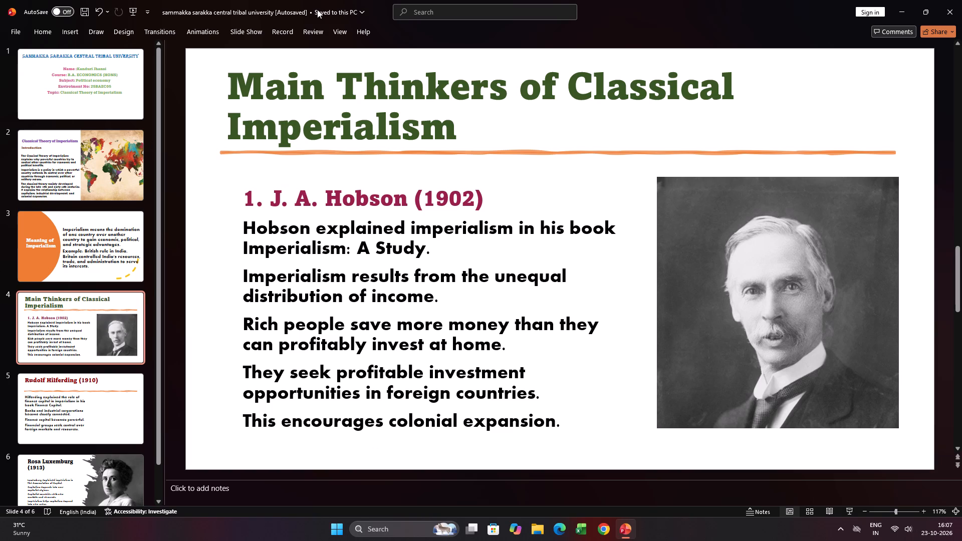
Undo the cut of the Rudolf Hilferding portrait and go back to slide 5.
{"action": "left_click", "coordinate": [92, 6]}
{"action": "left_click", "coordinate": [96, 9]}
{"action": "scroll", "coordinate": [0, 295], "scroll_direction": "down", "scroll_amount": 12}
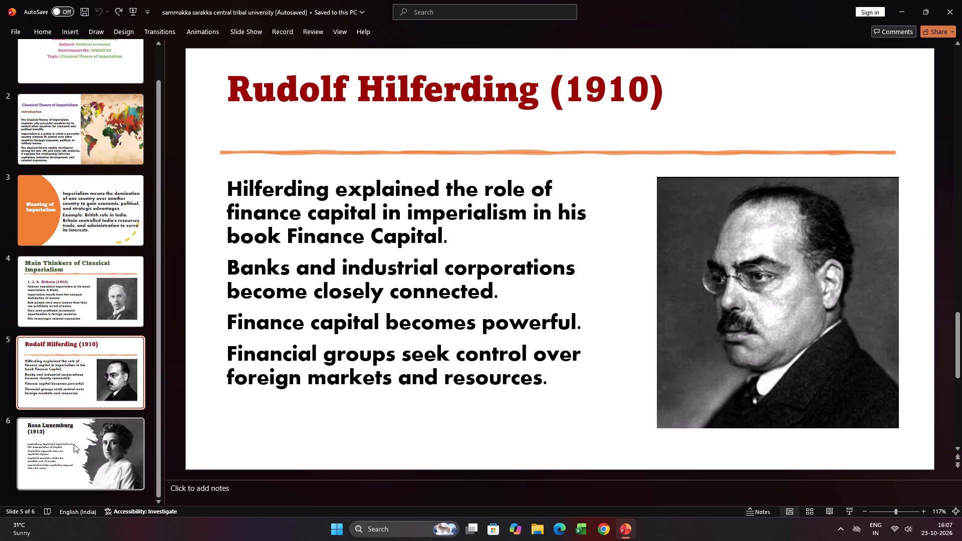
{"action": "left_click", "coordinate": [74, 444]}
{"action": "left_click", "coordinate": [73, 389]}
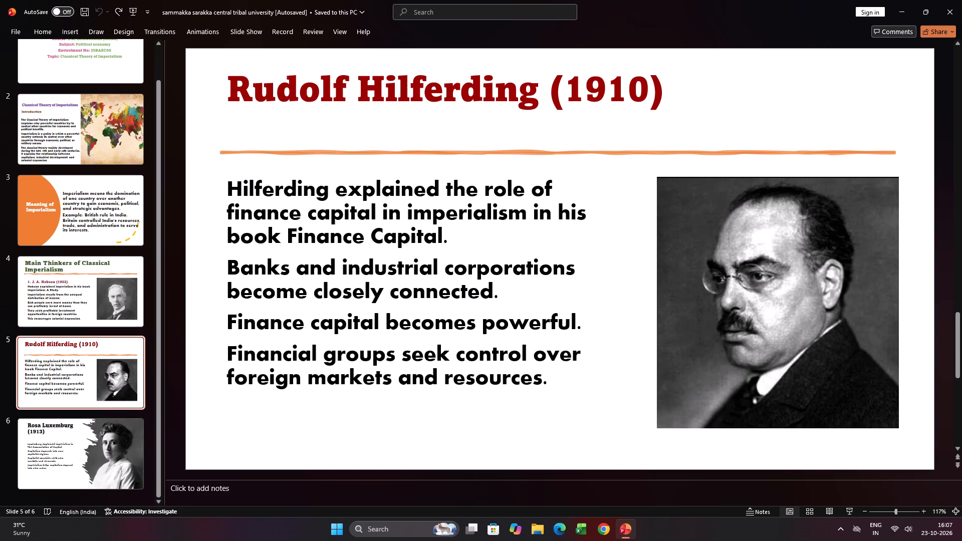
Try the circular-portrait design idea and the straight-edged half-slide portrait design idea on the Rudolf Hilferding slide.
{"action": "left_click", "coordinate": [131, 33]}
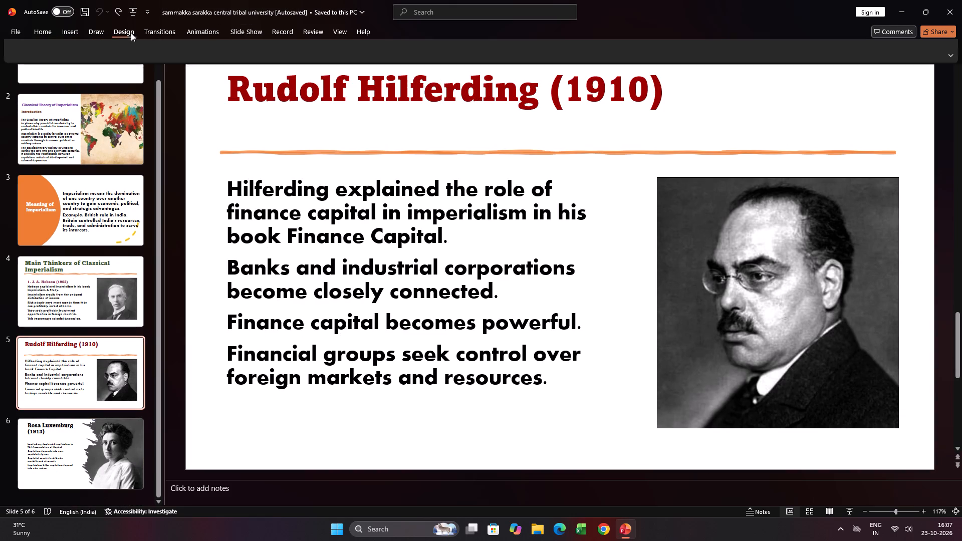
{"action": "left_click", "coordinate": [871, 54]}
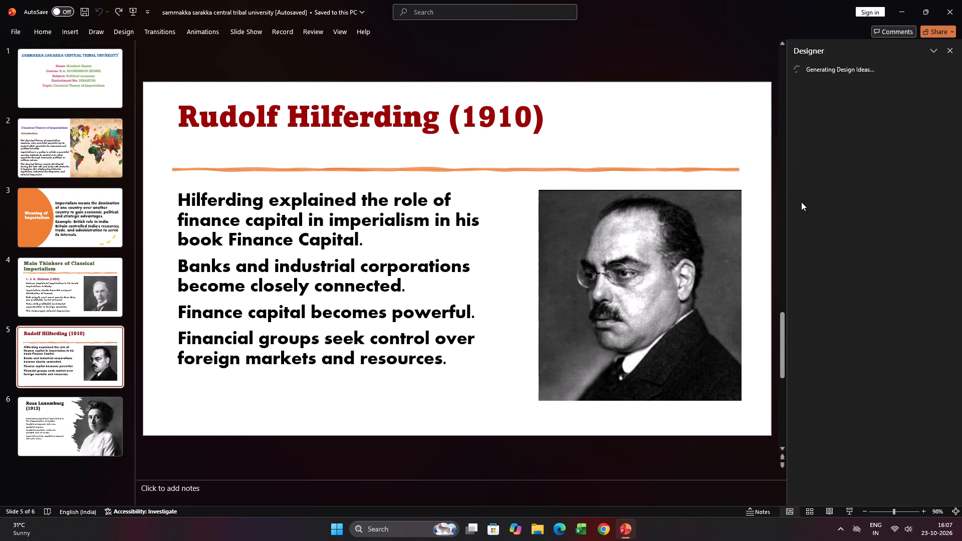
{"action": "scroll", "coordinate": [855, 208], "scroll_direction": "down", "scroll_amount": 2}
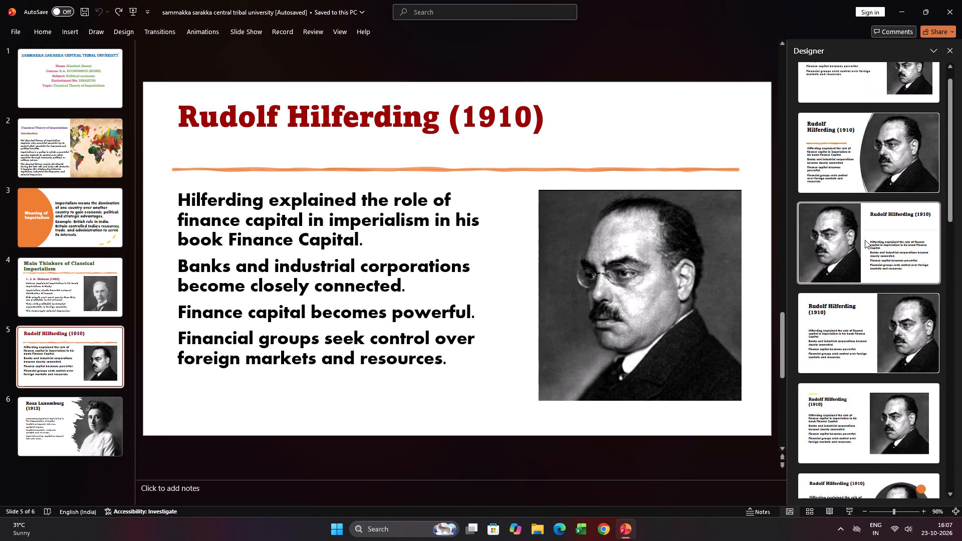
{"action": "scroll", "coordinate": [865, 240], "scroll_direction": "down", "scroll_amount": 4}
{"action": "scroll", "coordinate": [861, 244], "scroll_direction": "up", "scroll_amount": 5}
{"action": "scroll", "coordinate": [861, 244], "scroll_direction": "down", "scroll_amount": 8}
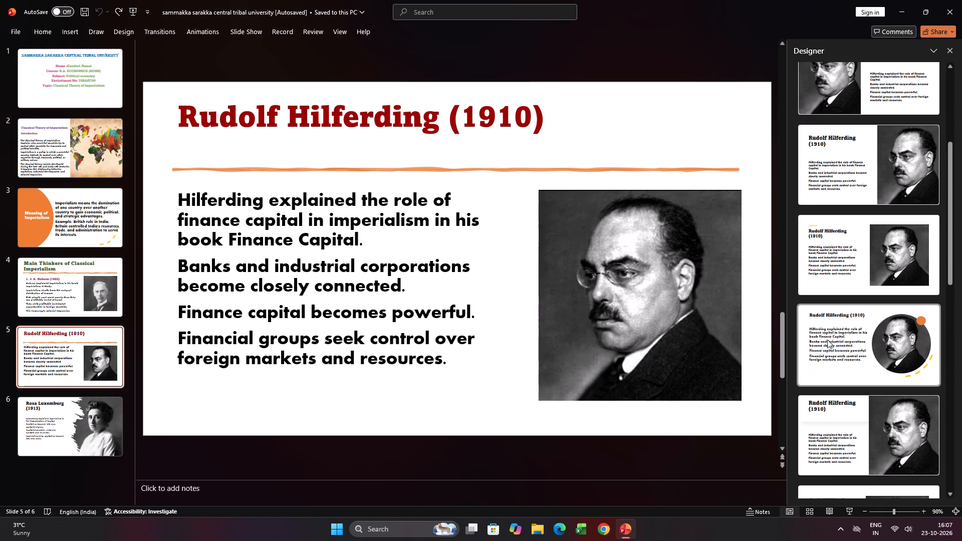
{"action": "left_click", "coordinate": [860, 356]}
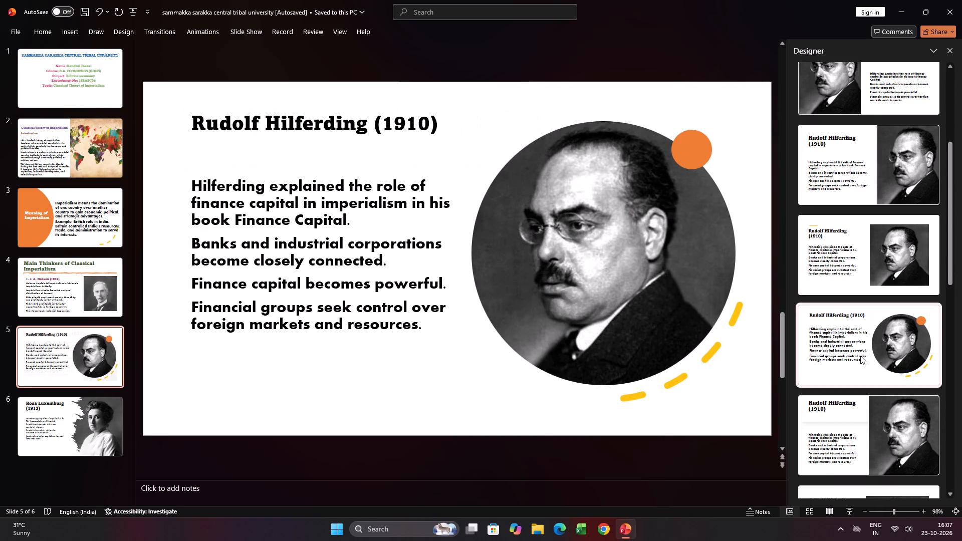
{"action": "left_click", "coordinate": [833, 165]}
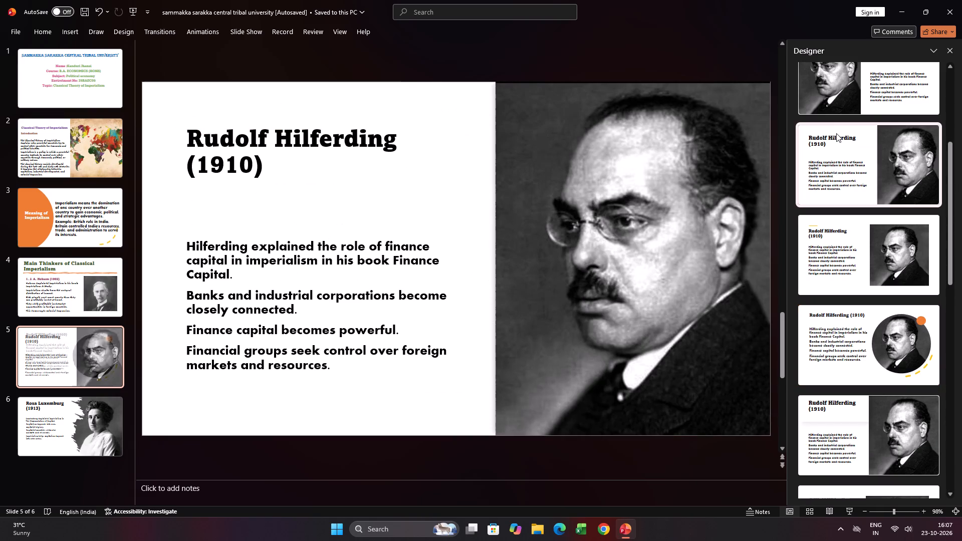
Apply the design idea with the large curved-edge portrait and short orange line to the Rudolf Hilferding slide.
{"action": "scroll", "coordinate": [836, 133], "scroll_direction": "up", "scroll_amount": 9}
{"action": "middle_click", "coordinate": [836, 133]}
{"action": "middle_click", "coordinate": [834, 161]}
{"action": "left_click", "coordinate": [869, 220]}
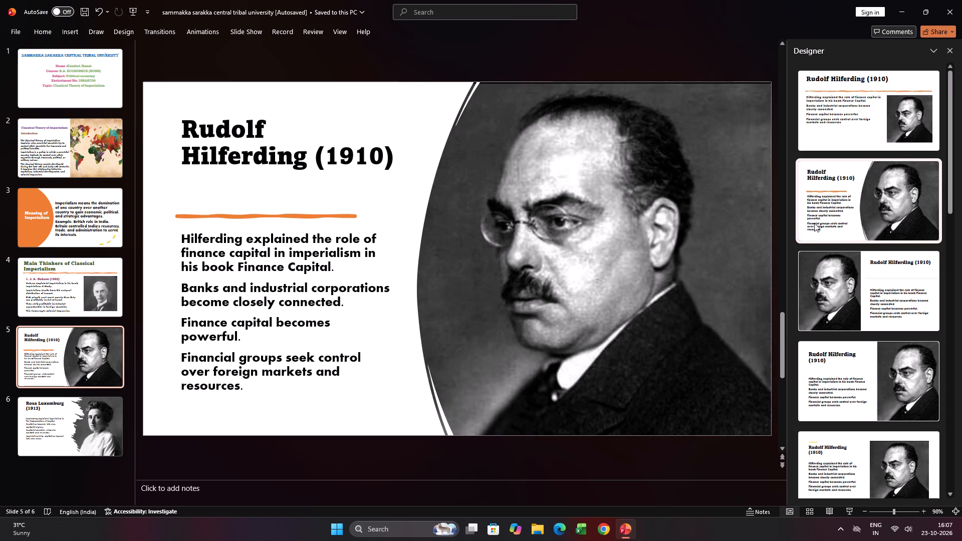
{"action": "scroll", "coordinate": [798, 217], "scroll_direction": "up", "scroll_amount": 1}
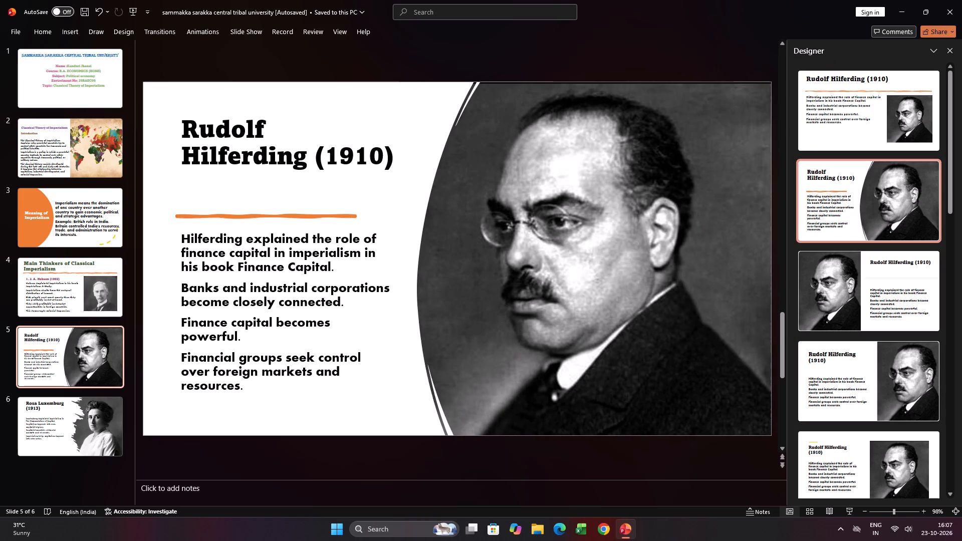
Reduce the font size of the title "Rudolf Hilferding (1910)" to 32.
{"action": "left_click_drag", "start_coordinate": [187, 126], "coordinate": [424, 150]}
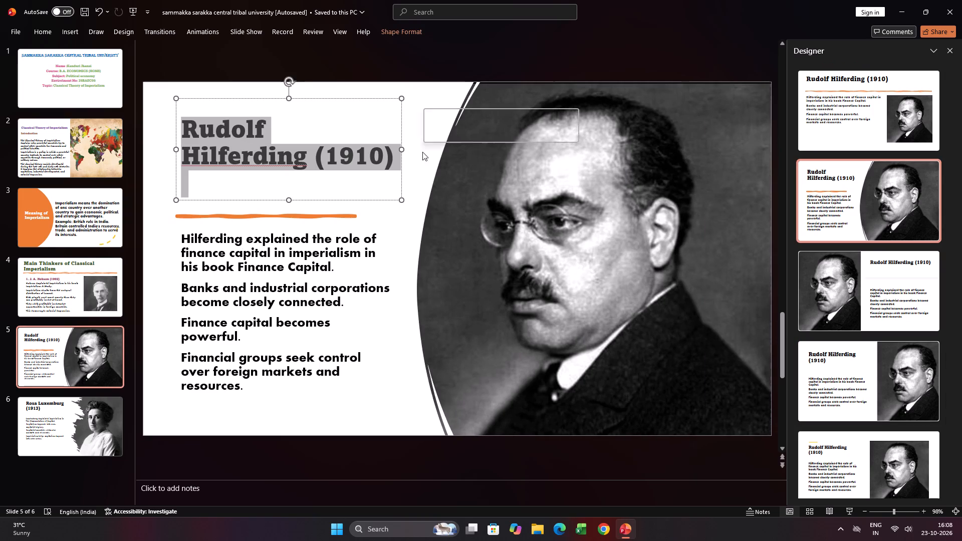
{"action": "left_click", "coordinate": [510, 117]}
{"action": "left_click", "coordinate": [513, 116]}
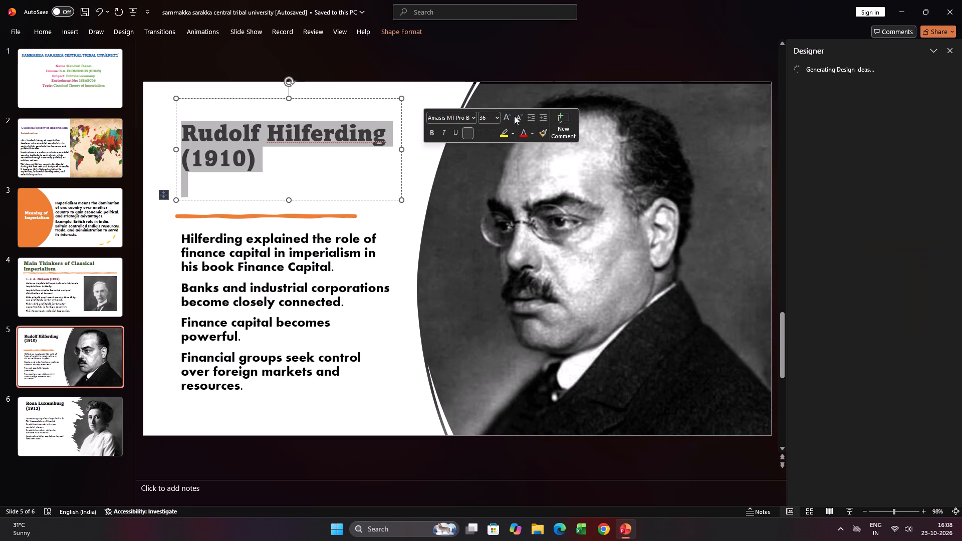
{"action": "left_click", "coordinate": [515, 116]}
{"action": "left_click_drag", "start_coordinate": [500, 129], "coordinate": [504, 125]}
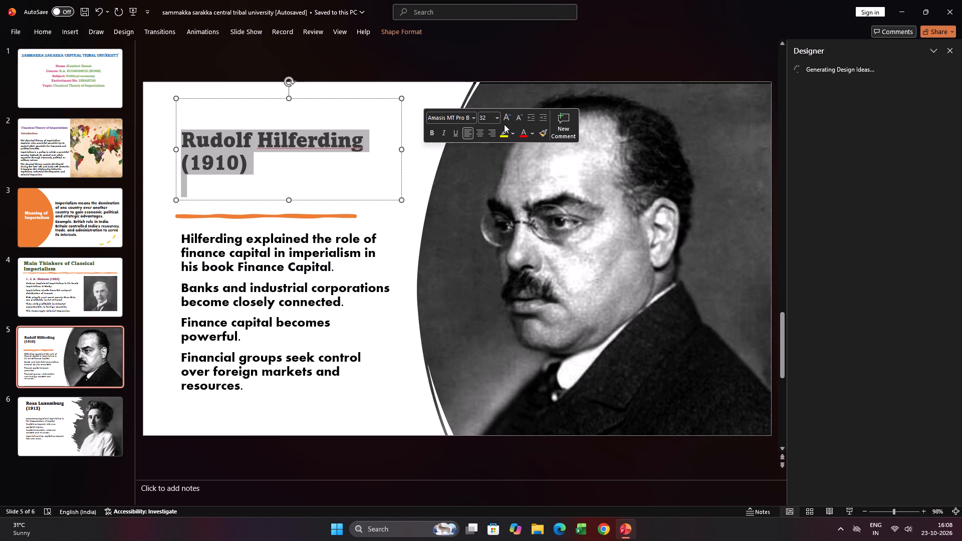
{"action": "left_click", "coordinate": [513, 117]}
{"action": "left_click", "coordinate": [515, 117]}
{"action": "left_click", "coordinate": [510, 119]}
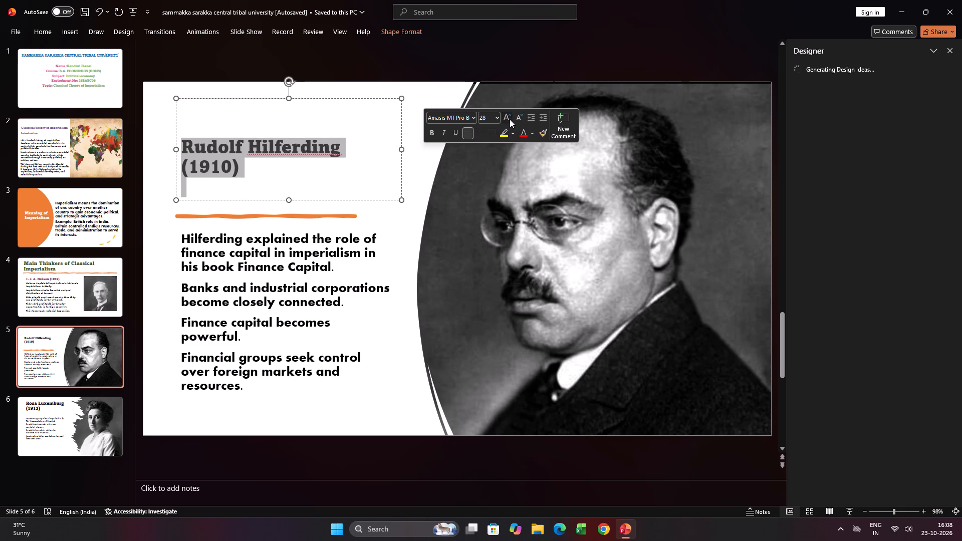
{"action": "left_click", "coordinate": [508, 122]}
{"action": "left_click_drag", "start_coordinate": [520, 116], "coordinate": [528, 111]}
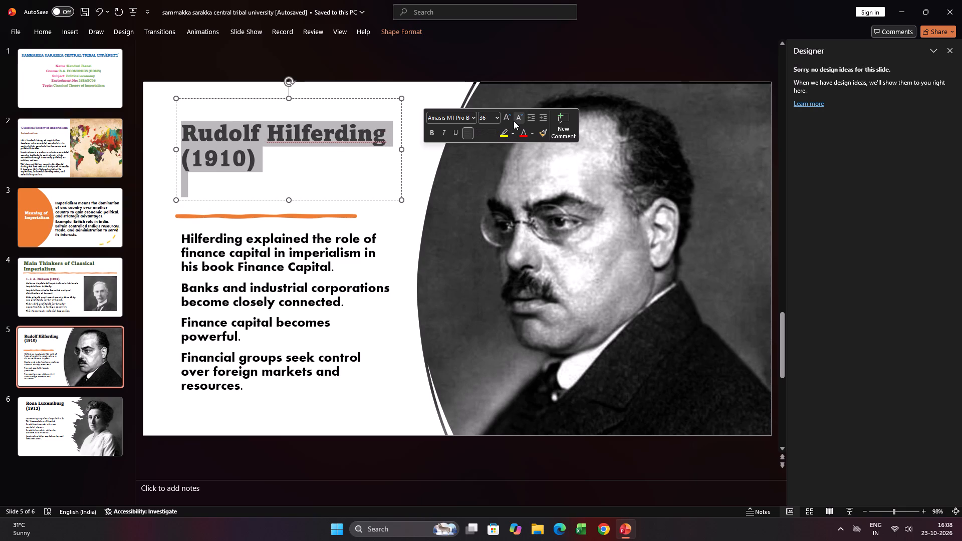
{"action": "left_click", "coordinate": [514, 119]}
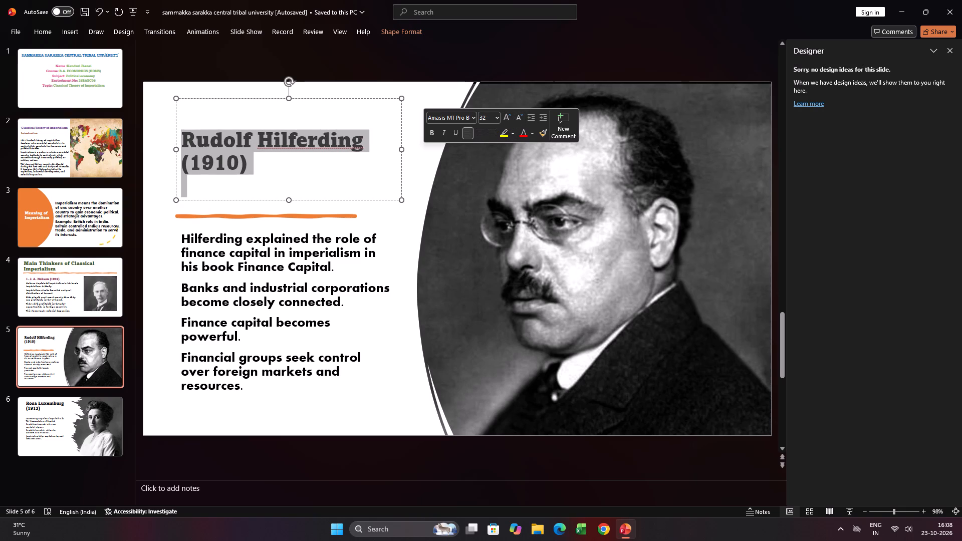
Widen the title box on both sides to fit the title on one line, and shorten it near the slide's upper edge.
{"action": "left_click_drag", "start_coordinate": [400, 149], "coordinate": [445, 146]}
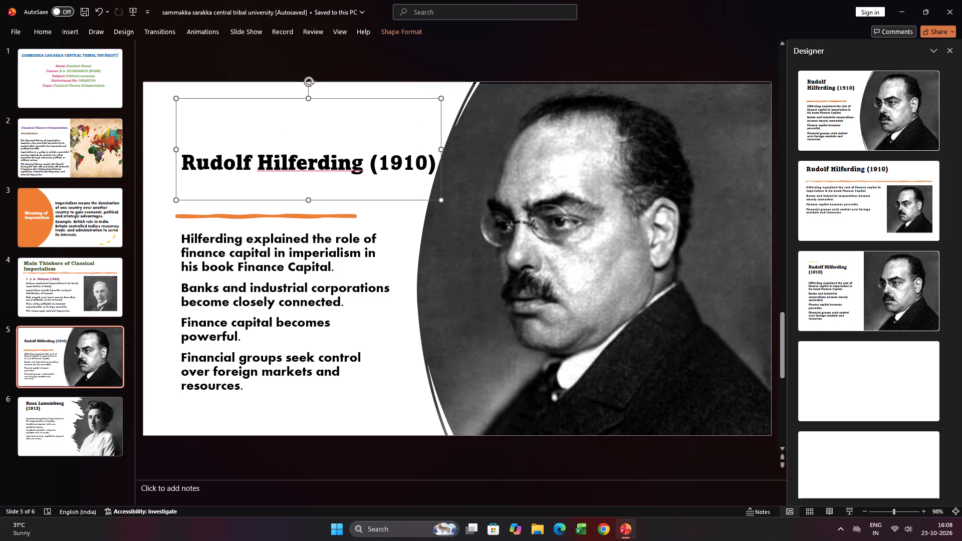
{"action": "left_click_drag", "start_coordinate": [174, 148], "coordinate": [148, 157]}
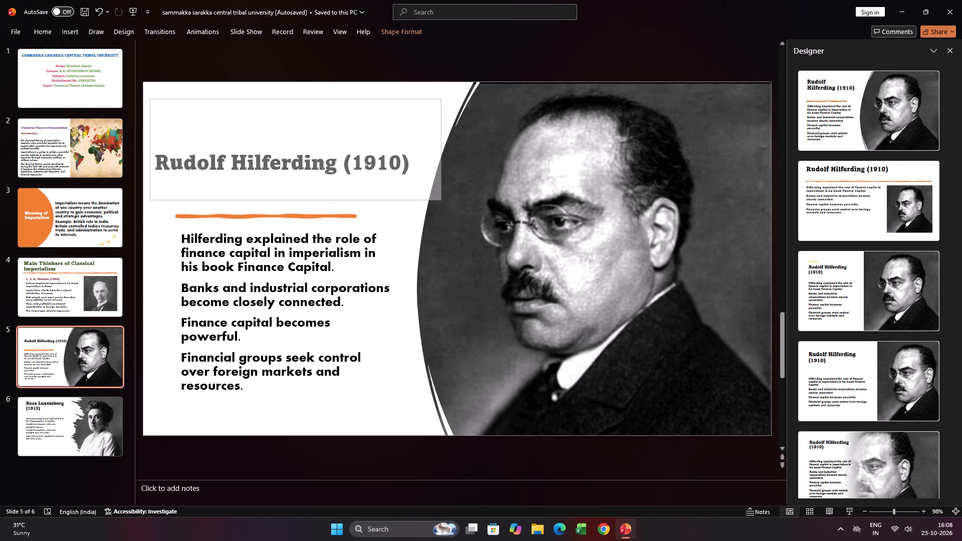
{"action": "left_click_drag", "start_coordinate": [148, 157], "coordinate": [147, 157]}
{"action": "left_click_drag", "start_coordinate": [293, 98], "coordinate": [299, 82]}
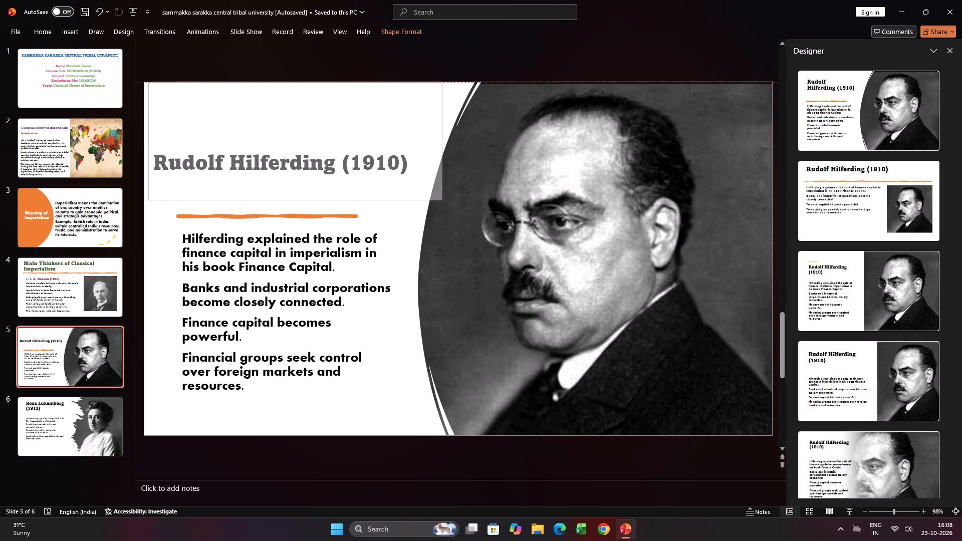
{"action": "left_click_drag", "start_coordinate": [299, 82], "coordinate": [298, 119]}
{"action": "left_click_drag", "start_coordinate": [294, 197], "coordinate": [299, 156]}
{"action": "left_click_drag", "start_coordinate": [275, 132], "coordinate": [275, 124]}
{"action": "left_click", "coordinate": [275, 123]}
{"action": "right_click", "coordinate": [276, 122]}
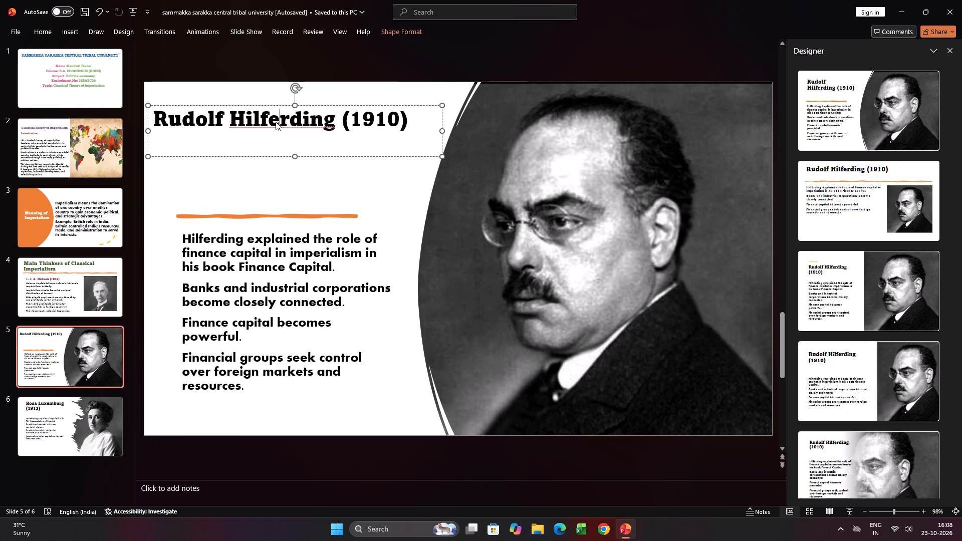
{"action": "left_click", "coordinate": [316, 146]}
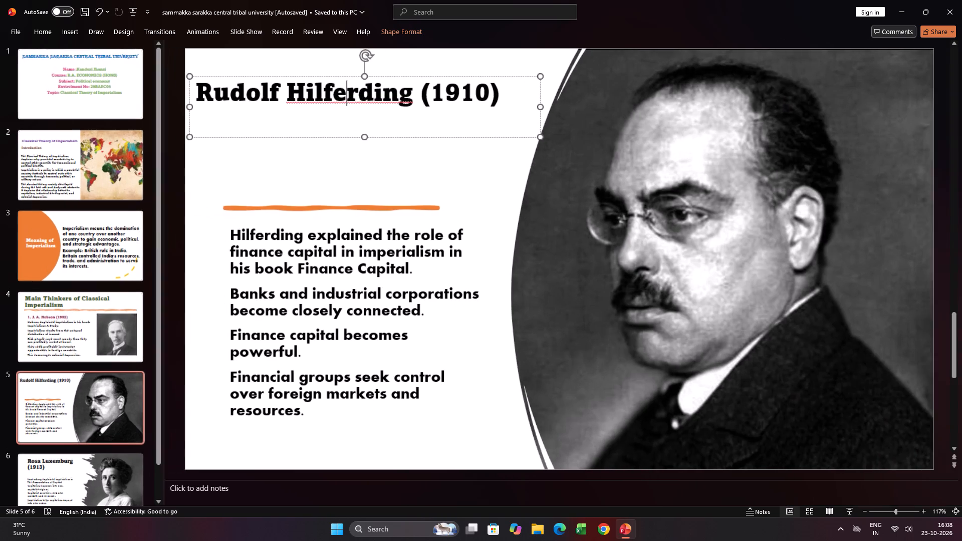
{"action": "left_click_drag", "start_coordinate": [229, 233], "coordinate": [233, 215]}
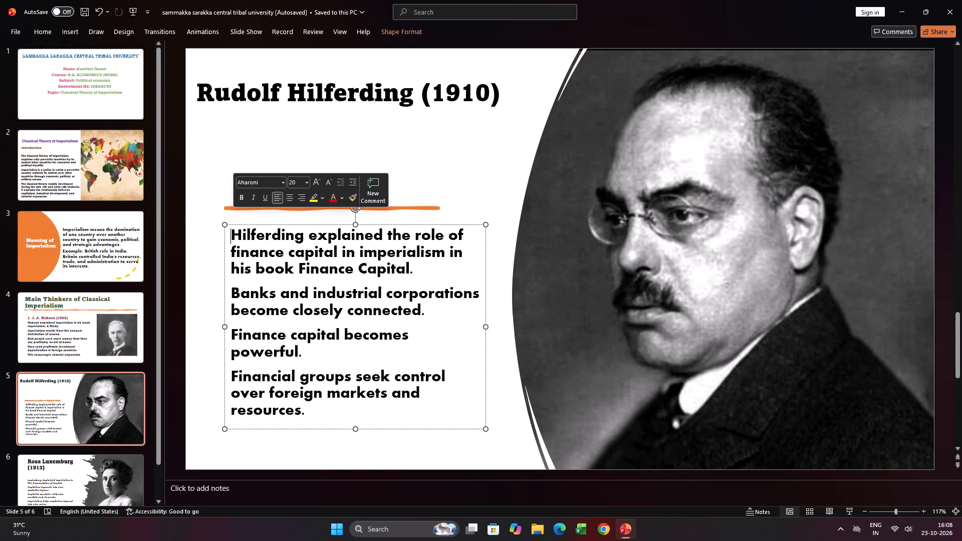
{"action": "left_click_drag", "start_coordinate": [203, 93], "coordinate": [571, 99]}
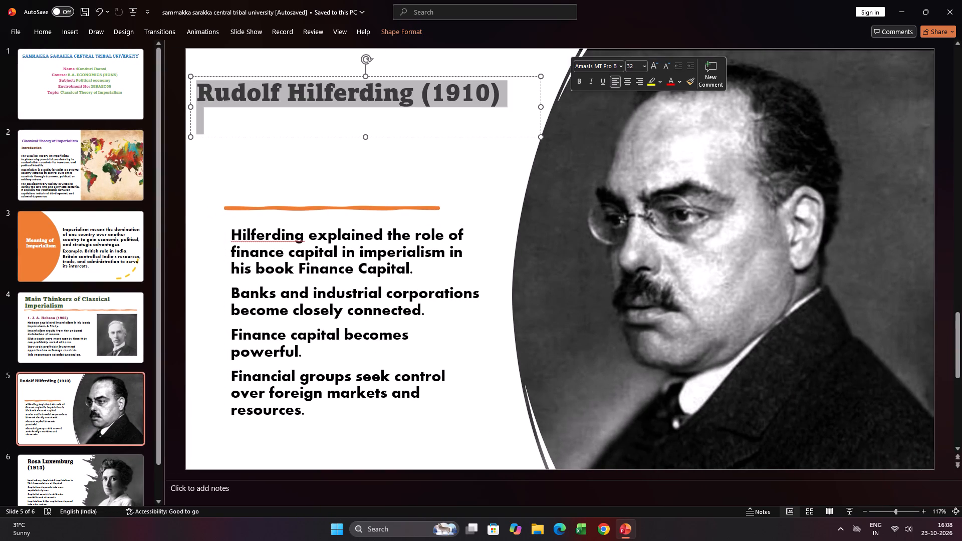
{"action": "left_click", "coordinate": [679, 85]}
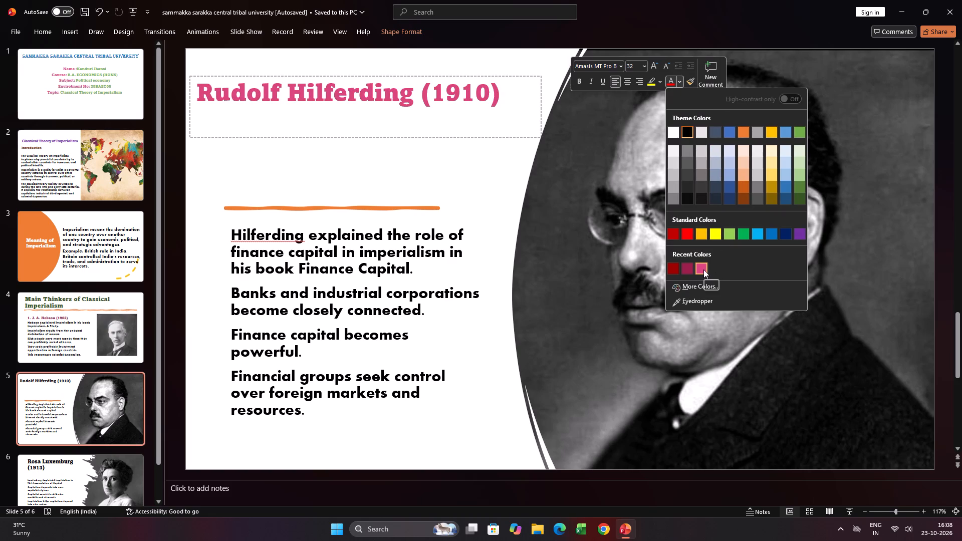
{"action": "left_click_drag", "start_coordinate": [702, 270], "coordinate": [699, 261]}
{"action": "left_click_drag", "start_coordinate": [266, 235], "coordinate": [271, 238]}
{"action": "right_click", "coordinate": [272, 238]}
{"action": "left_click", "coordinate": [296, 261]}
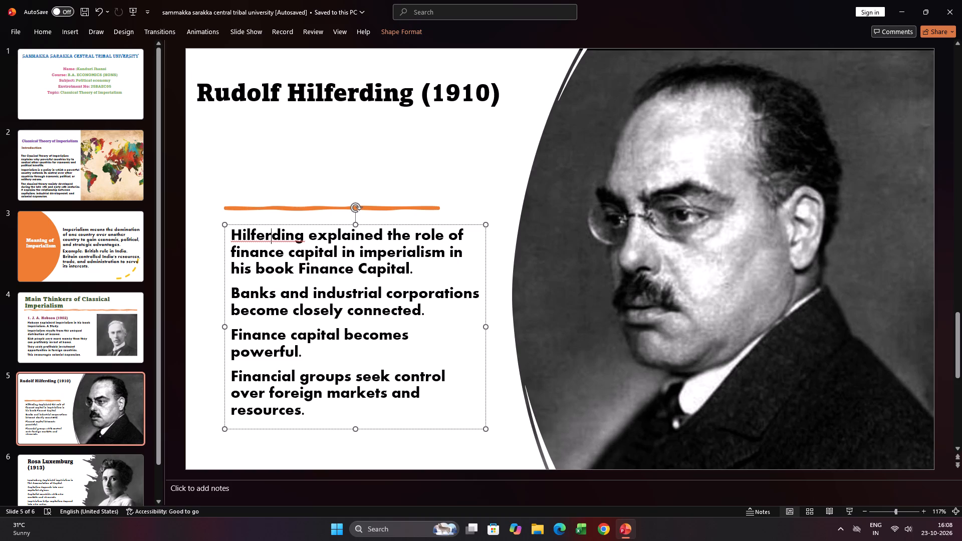
Increase the font size of all the body text on the Rudolf Hilferding slide to 22.
{"action": "left_click_drag", "start_coordinate": [272, 210], "coordinate": [243, 234]}
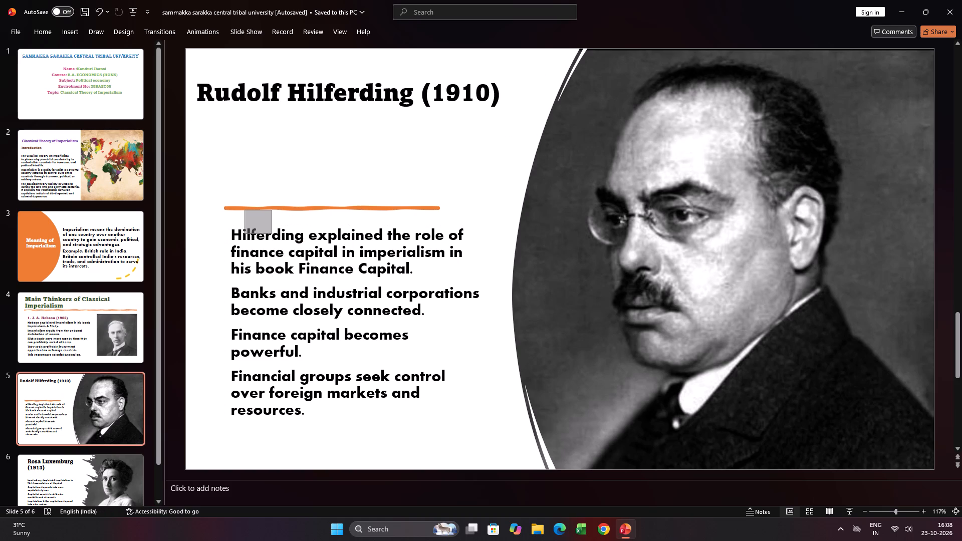
{"action": "left_click_drag", "start_coordinate": [232, 234], "coordinate": [457, 420]}
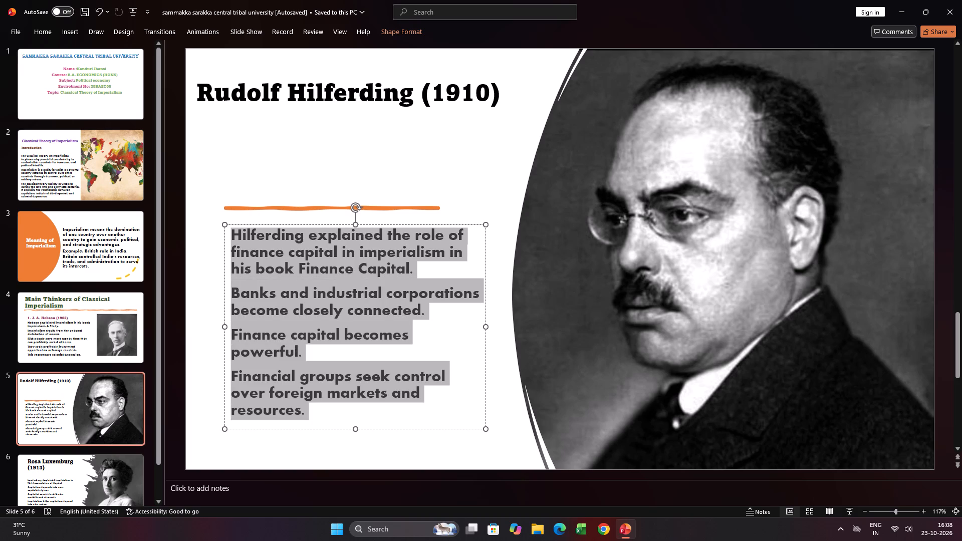
{"action": "left_click_drag", "start_coordinate": [457, 420], "coordinate": [441, 408]}
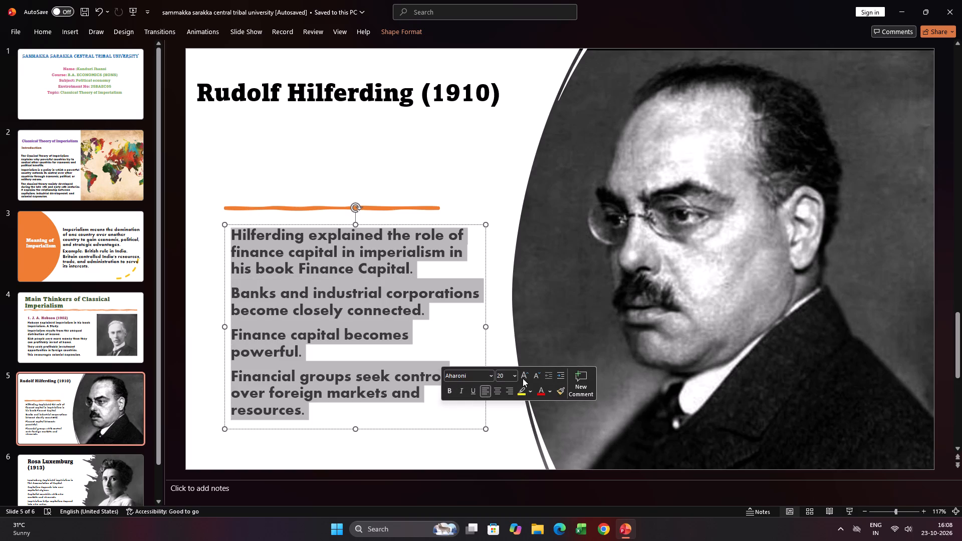
{"action": "left_click", "coordinate": [525, 378]}
{"action": "left_click", "coordinate": [526, 377]}
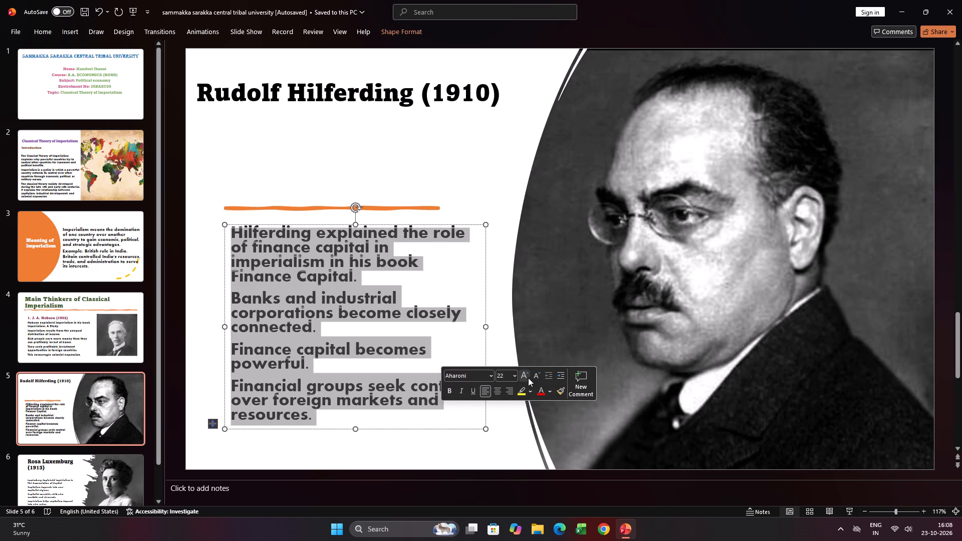
{"action": "left_click", "coordinate": [528, 378]}
{"action": "left_click_drag", "start_coordinate": [521, 379], "coordinate": [513, 378]}
Widen the body text box on both sides and extend it down close to the slide's lower edge.
{"action": "left_click", "coordinate": [489, 324]}
{"action": "left_click_drag", "start_coordinate": [489, 329], "coordinate": [508, 328]}
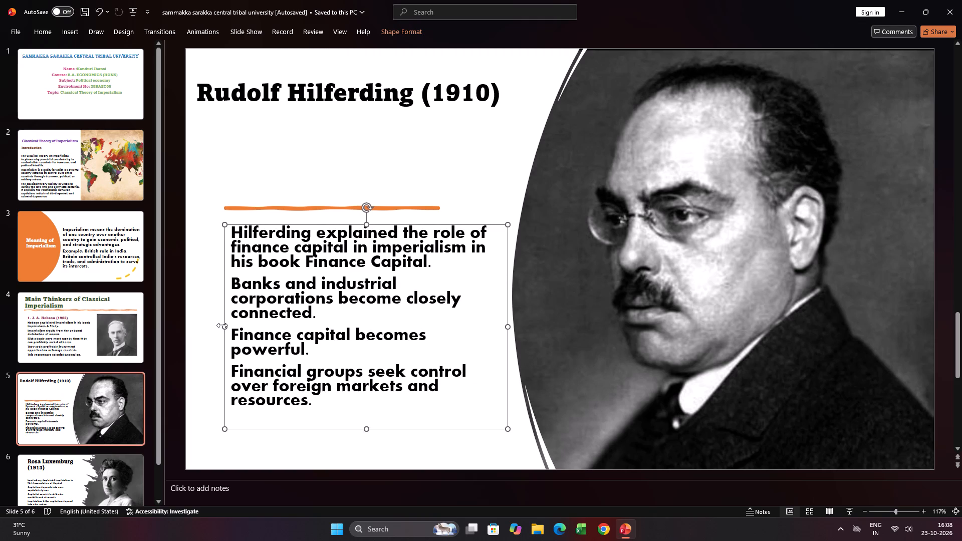
{"action": "left_click_drag", "start_coordinate": [222, 325], "coordinate": [201, 336]}
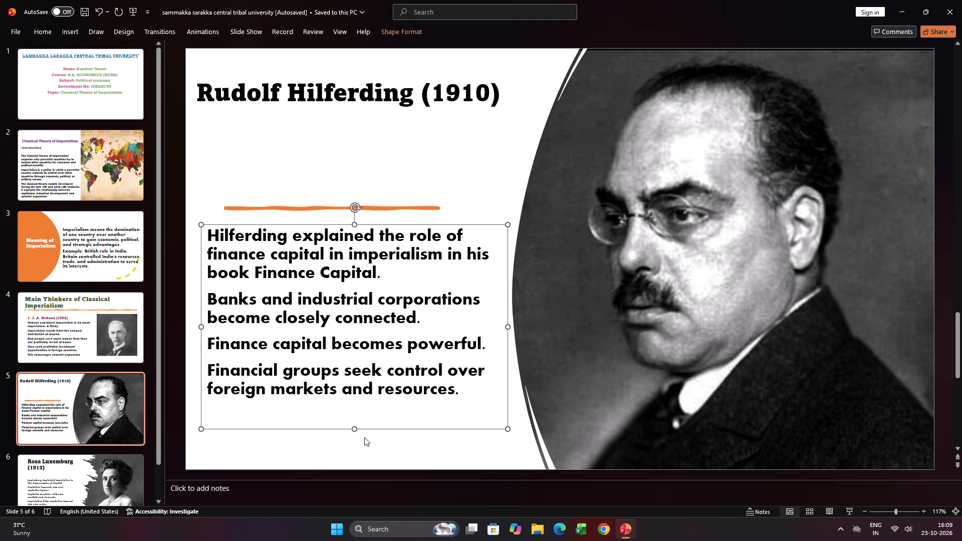
{"action": "left_click_drag", "start_coordinate": [353, 428], "coordinate": [354, 454]}
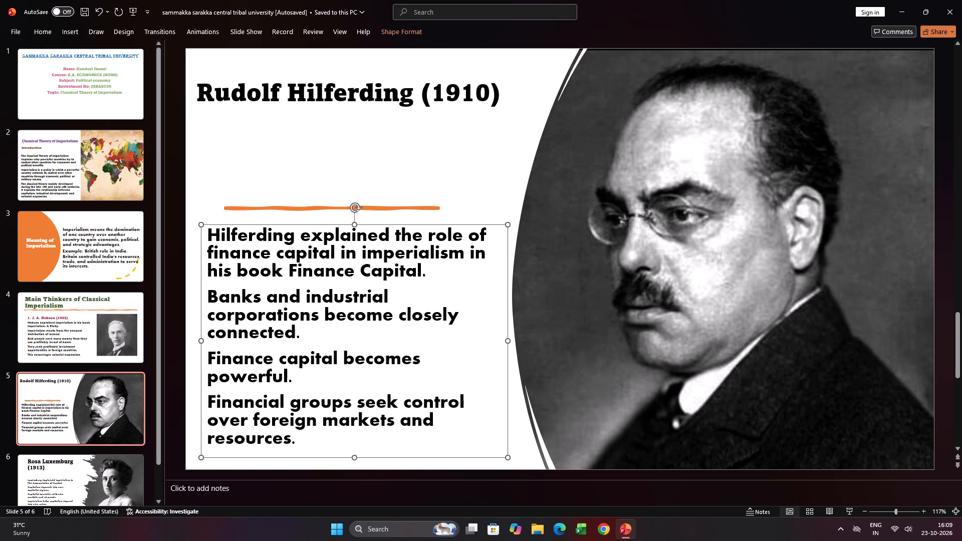
{"action": "left_click", "coordinate": [314, 179]}
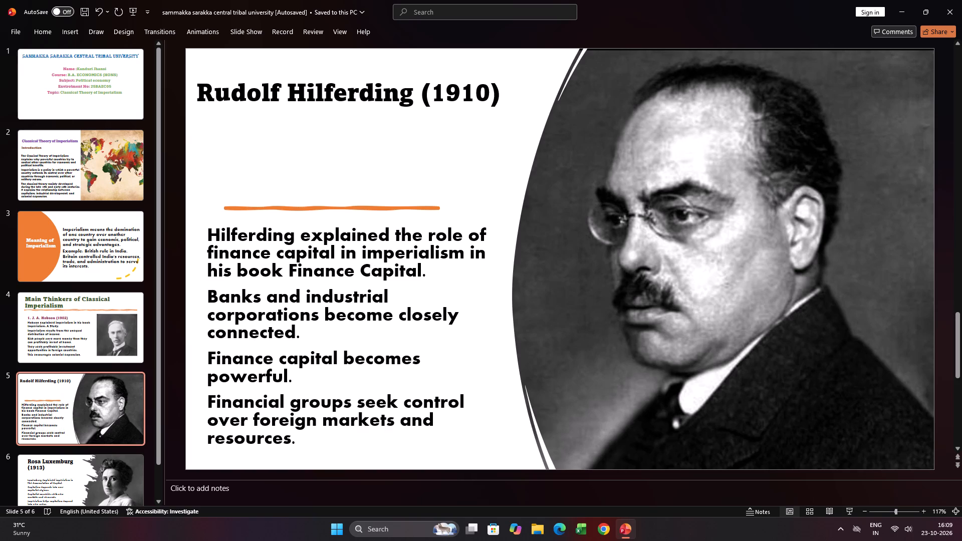
Recolour the title "Rudolf Hilferding (1910)" in the standard purple.
{"action": "left_click_drag", "start_coordinate": [199, 88], "coordinate": [506, 95]}
{"action": "left_click", "coordinate": [613, 75]}
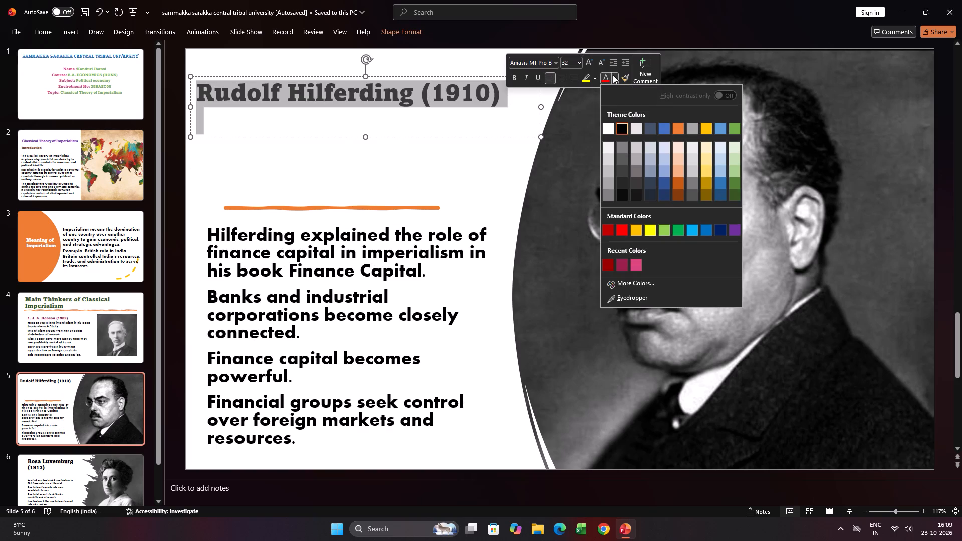
{"action": "left_click", "coordinate": [737, 231]}
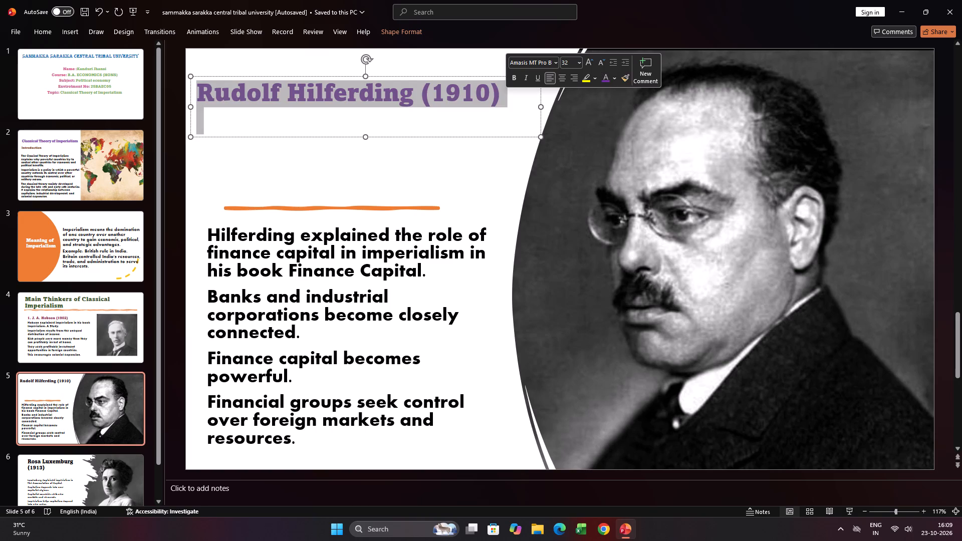
{"action": "left_click", "coordinate": [623, 225]}
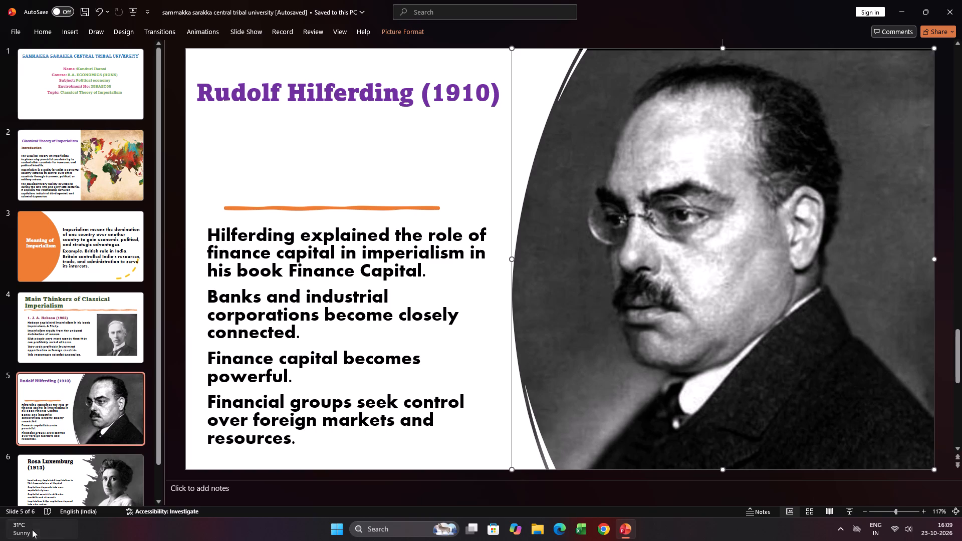
On slide 6, recolour the title "Rosa Luxemburg (1913)" in the recently used pink.
{"action": "left_click", "coordinate": [68, 478]}
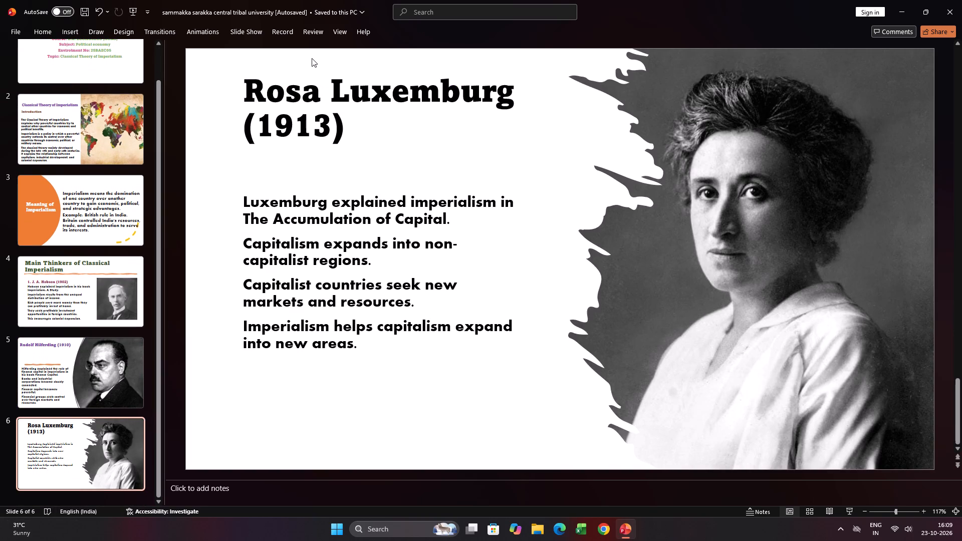
{"action": "left_click_drag", "start_coordinate": [246, 90], "coordinate": [354, 126]}
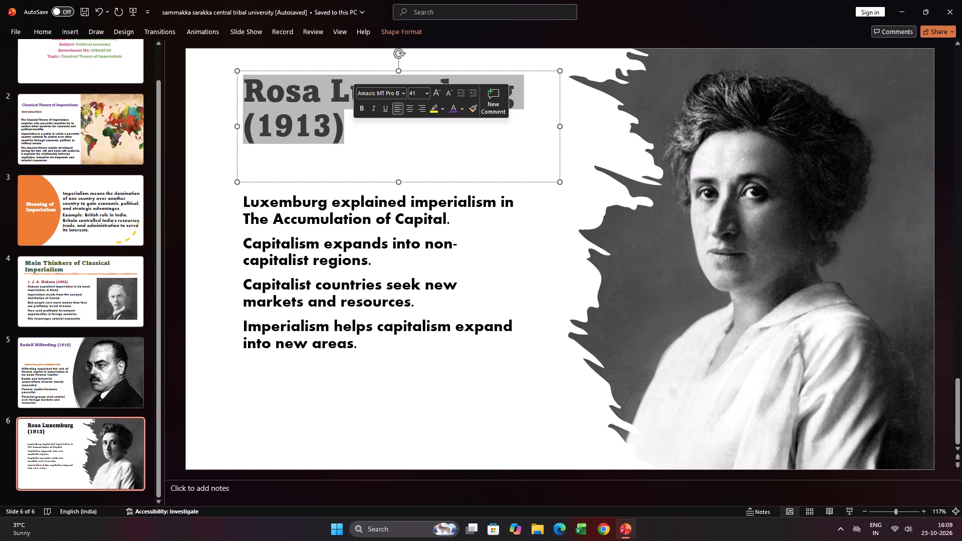
{"action": "left_click", "coordinate": [460, 107]}
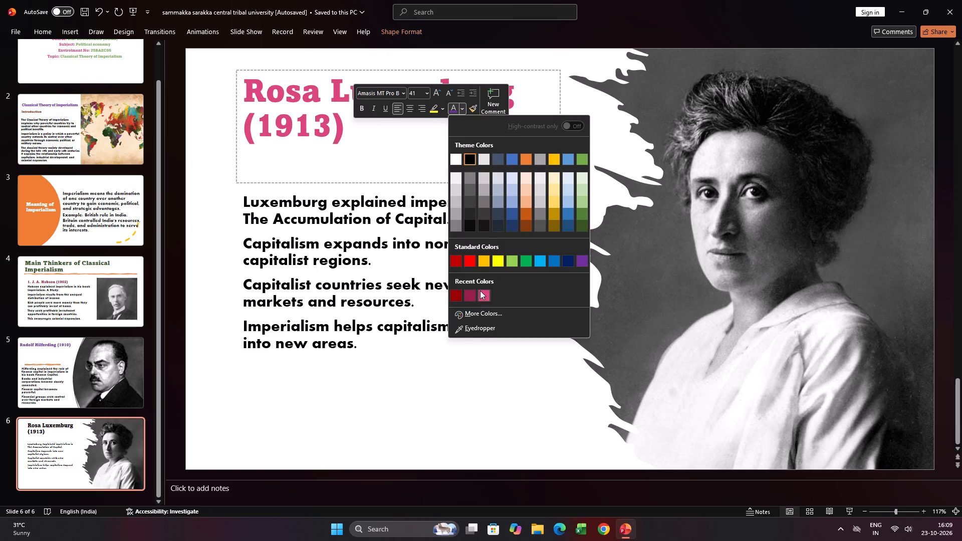
{"action": "left_click", "coordinate": [480, 291]}
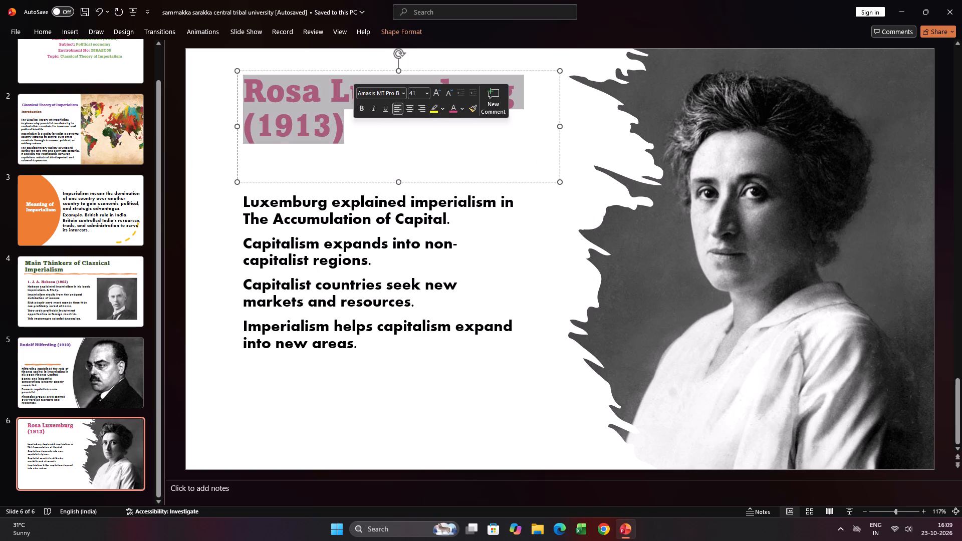
Widen the Rosa Luxemburg title box on both sides to fit the title on one line, and shorten it from below.
{"action": "left_click_drag", "start_coordinate": [561, 128], "coordinate": [600, 129]}
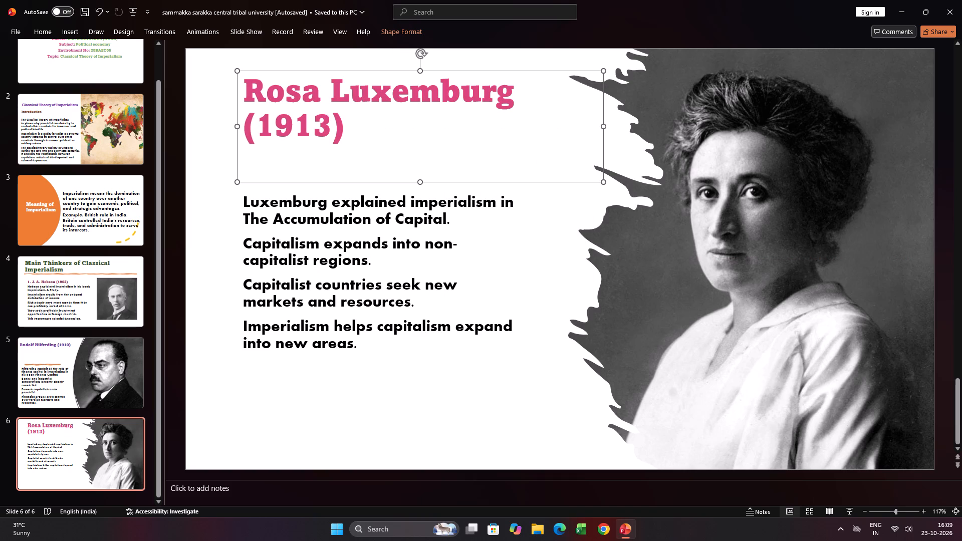
{"action": "left_click_drag", "start_coordinate": [238, 129], "coordinate": [192, 140]}
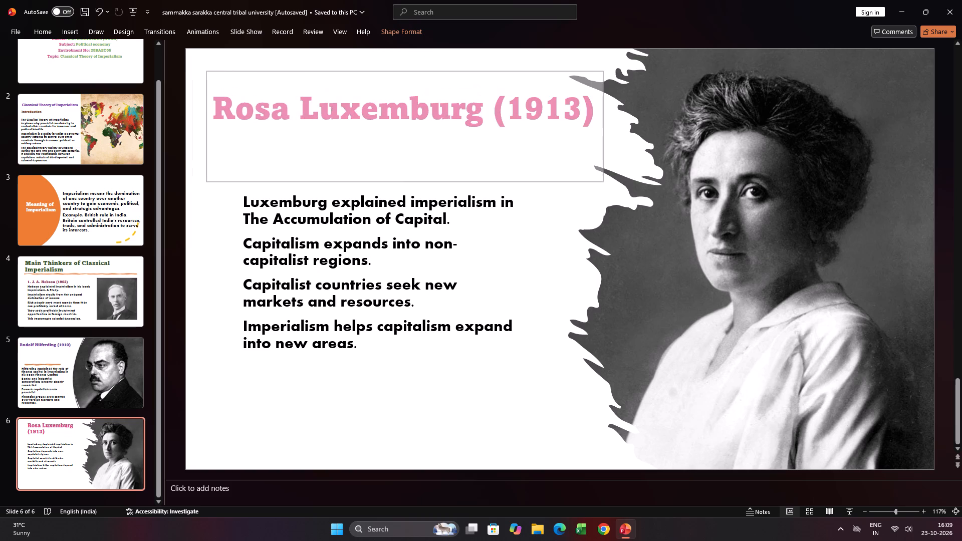
{"action": "left_click_drag", "start_coordinate": [192, 140], "coordinate": [188, 140]}
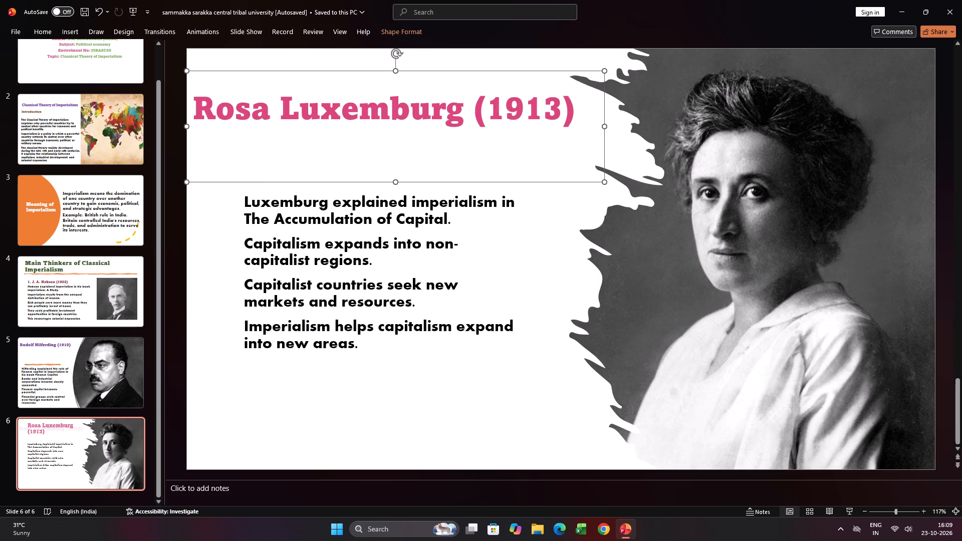
{"action": "left_click_drag", "start_coordinate": [397, 184], "coordinate": [397, 153]}
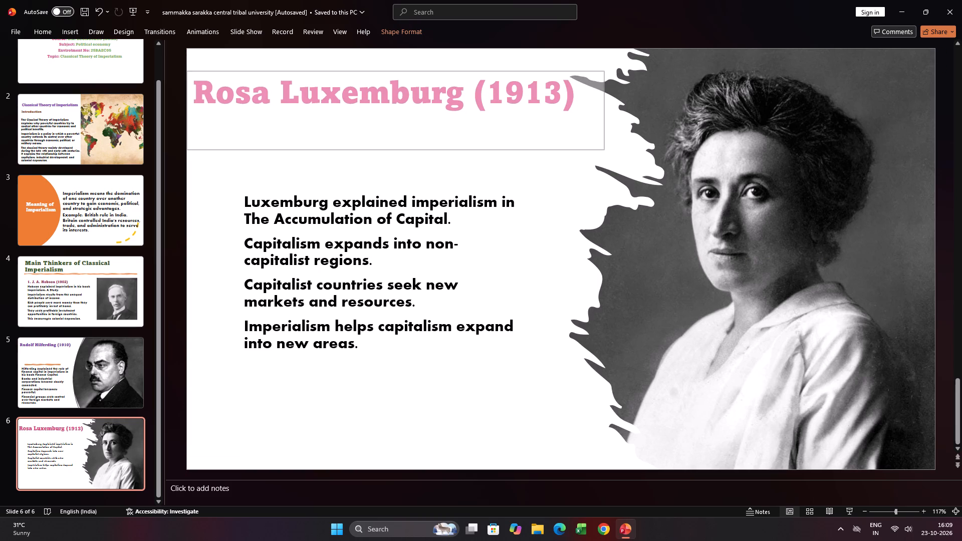
{"action": "left_click_drag", "start_coordinate": [397, 153], "coordinate": [400, 144]}
{"action": "left_click", "coordinate": [257, 204]}
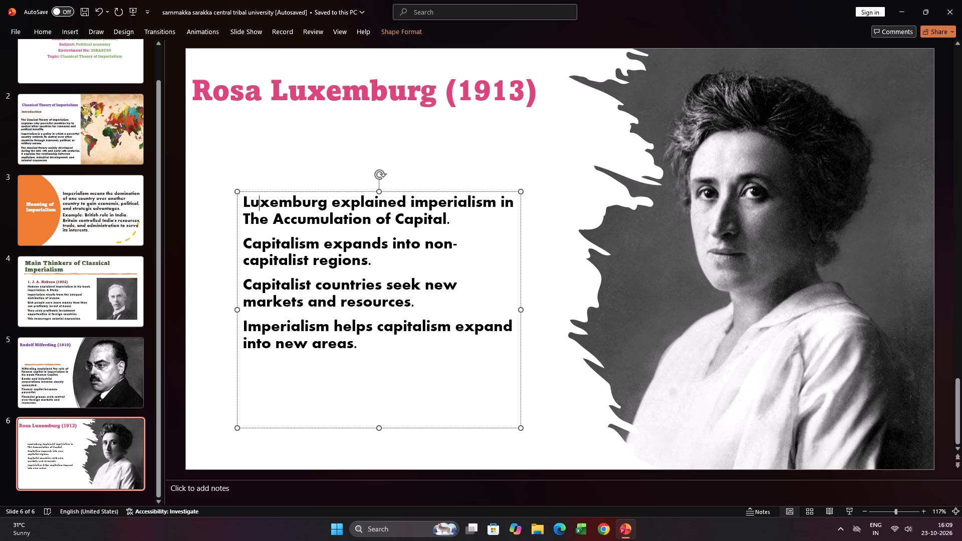
{"action": "left_click", "coordinate": [247, 164]}
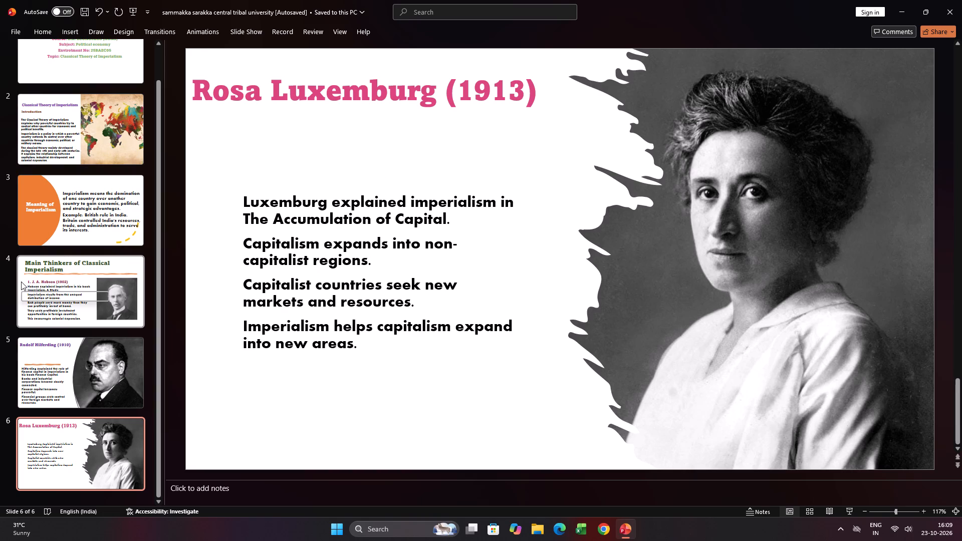
Add the number "2." in front of the title on the Rudolf Hilferding slide.
{"action": "left_click", "coordinate": [23, 342]}
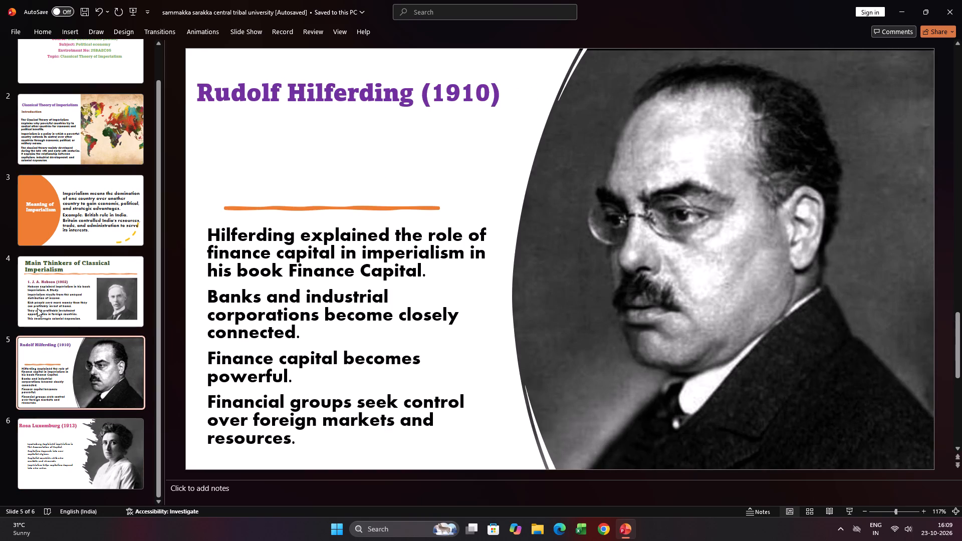
{"action": "left_click", "coordinate": [199, 89]}
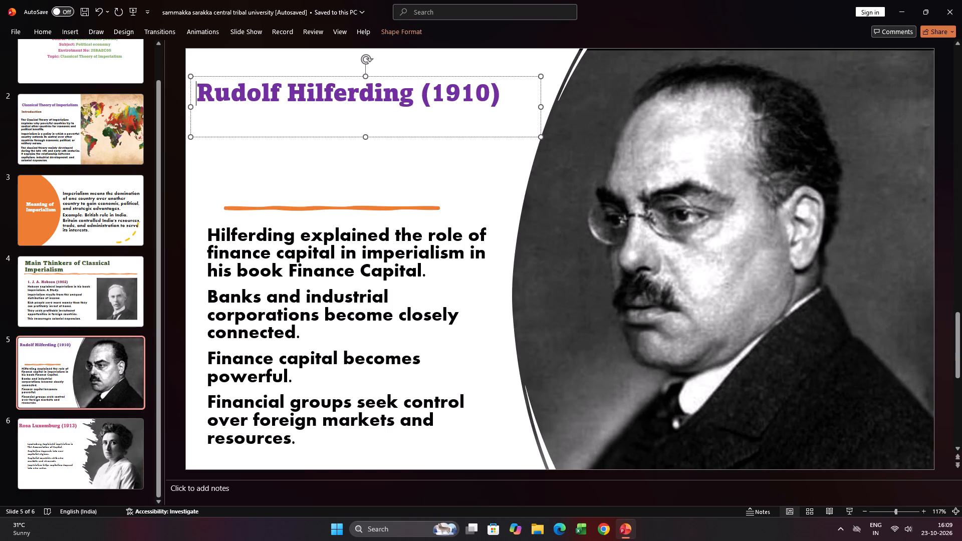
{"action": "key", "text": "2"}
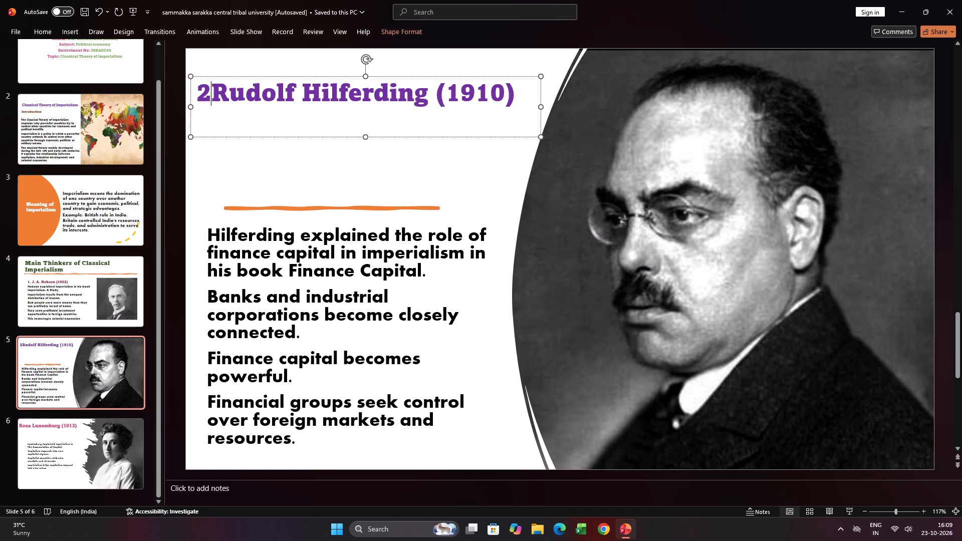
{"action": "key", "text": "period"}
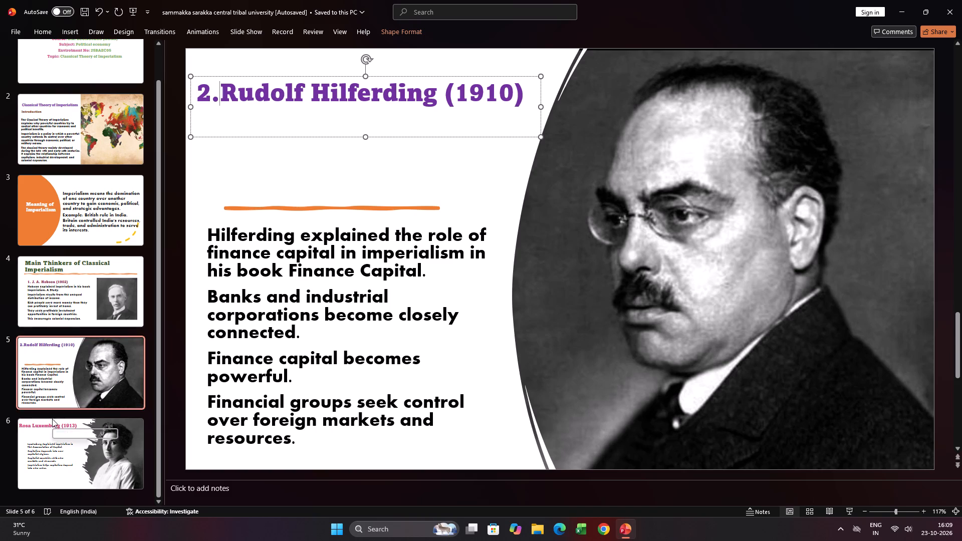
Add the number "3." in front of the title on the Rosa Luxemburg slide.
{"action": "left_click", "coordinate": [52, 419]}
{"action": "left_click", "coordinate": [192, 92]}
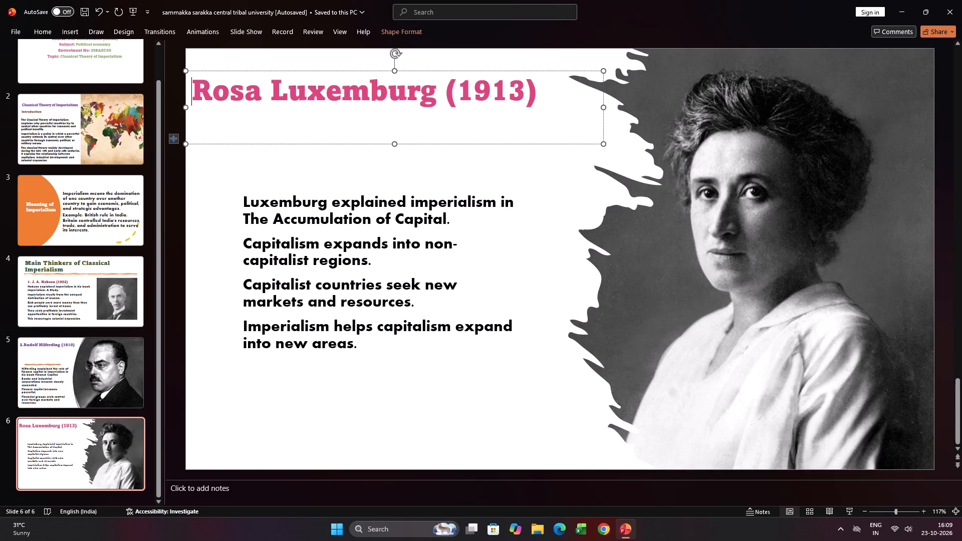
{"action": "key", "text": "3"}
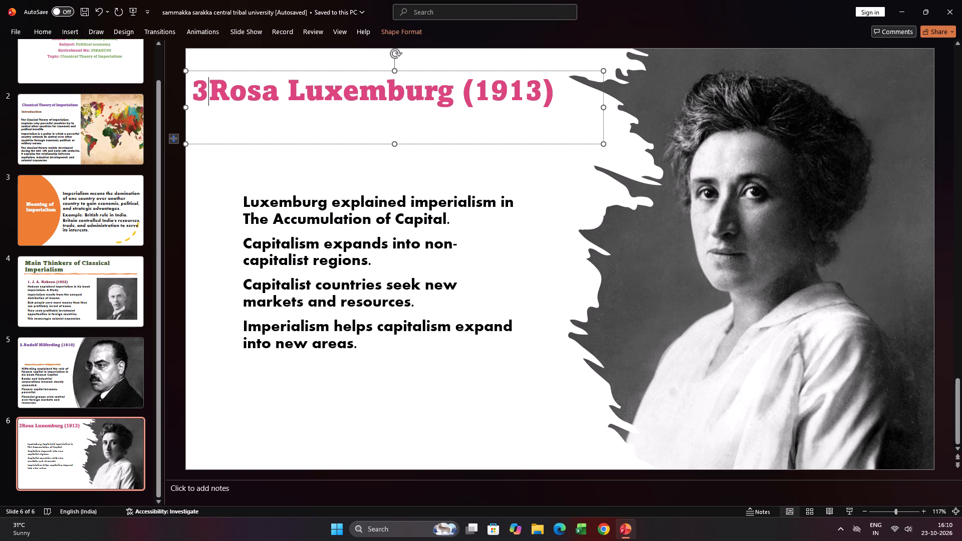
{"action": "key", "text": "period"}
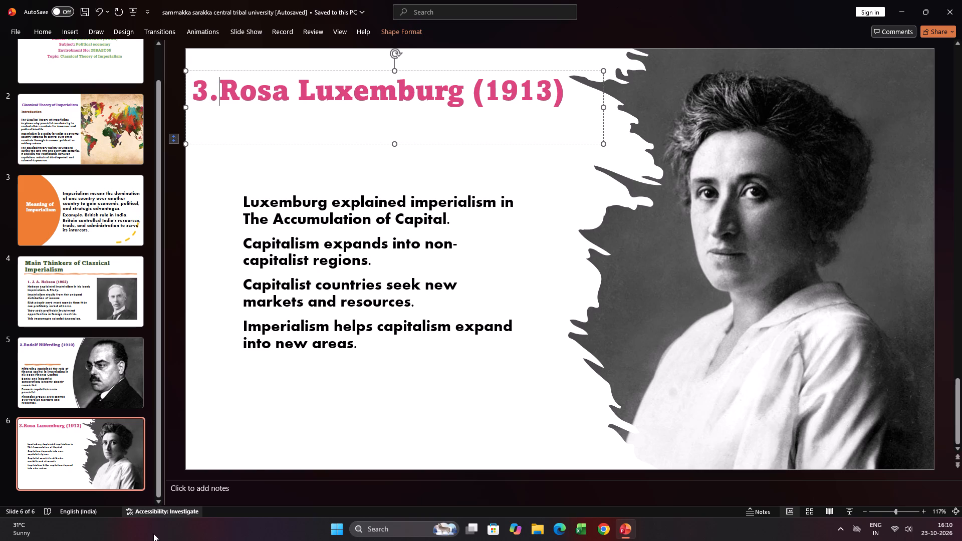
Insert a new blank slide after the Rosa Luxemburg slide.
{"action": "right_click", "coordinate": [114, 449]}
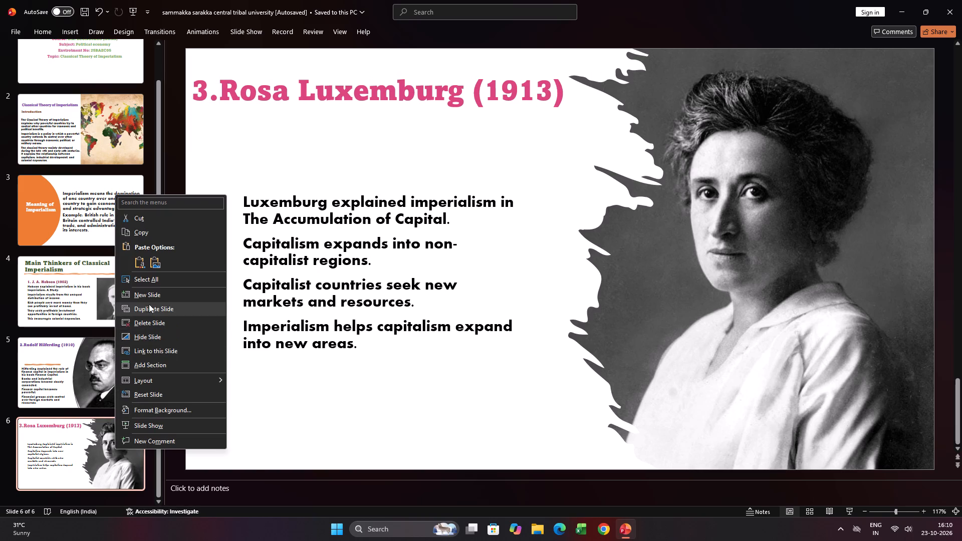
{"action": "left_click", "coordinate": [153, 293]}
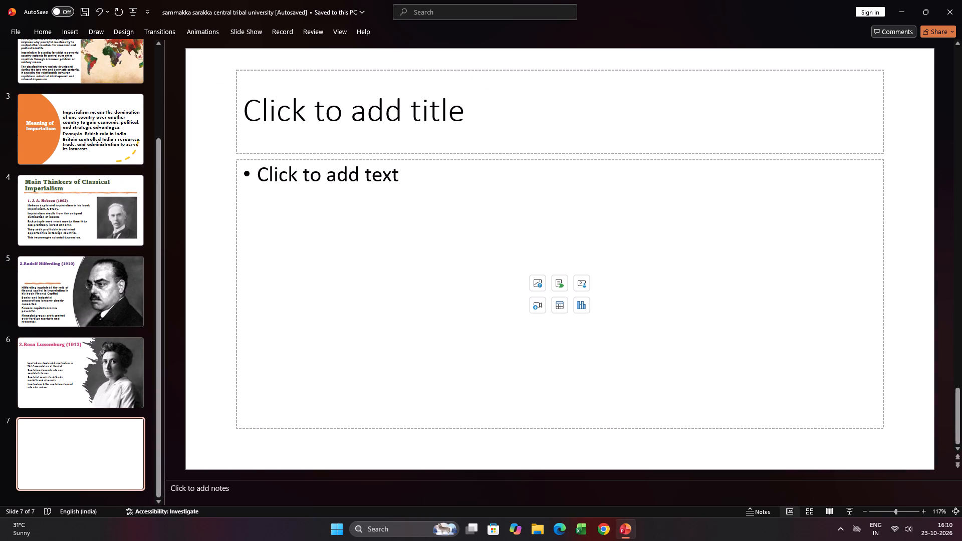
Open Google Chrome and switch from the presentation to its new tab window.
{"action": "left_click", "coordinate": [608, 524]}
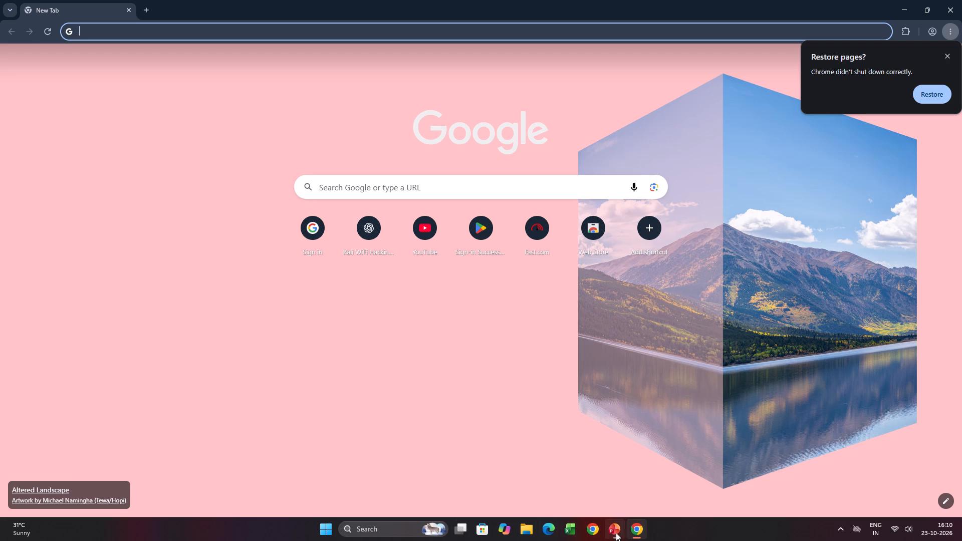
{"action": "left_click", "coordinate": [595, 473]}
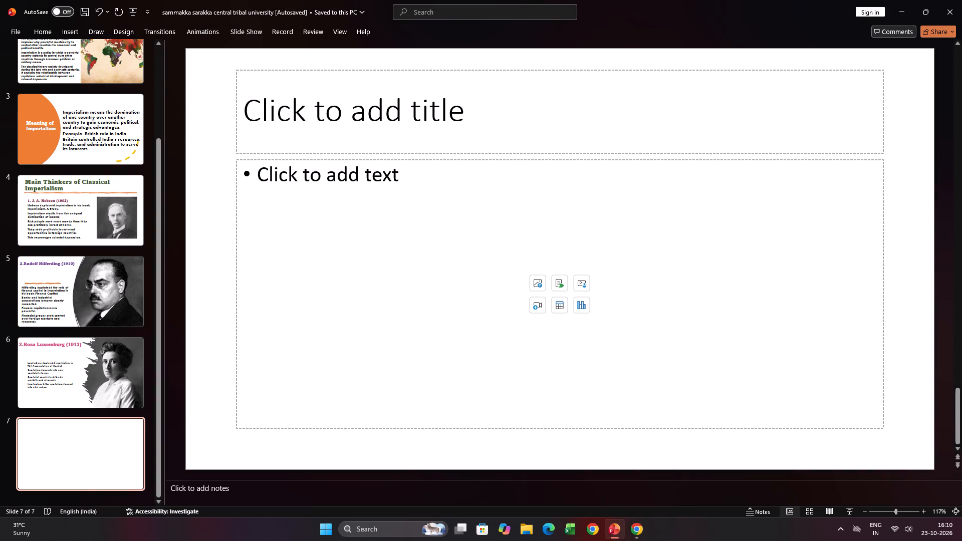
{"action": "left_click", "coordinate": [630, 480]}
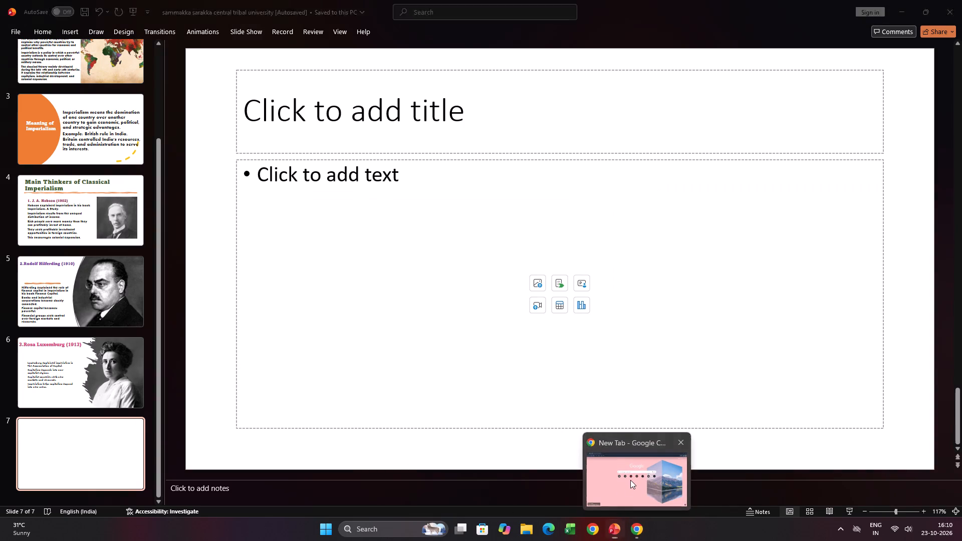
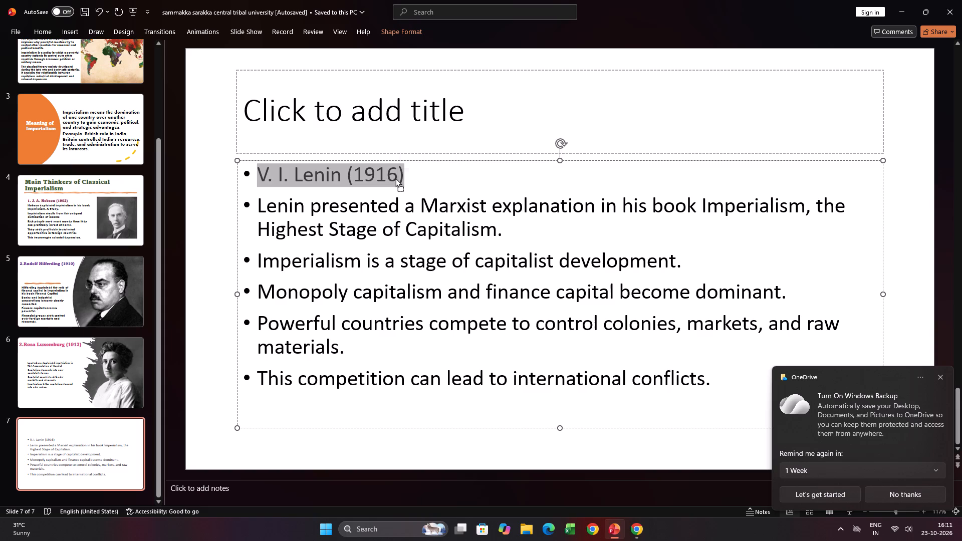
Copy the line "V. I. Lenin (1916)" from the body text of the new slide.
{"action": "left_click", "coordinate": [429, 175]}
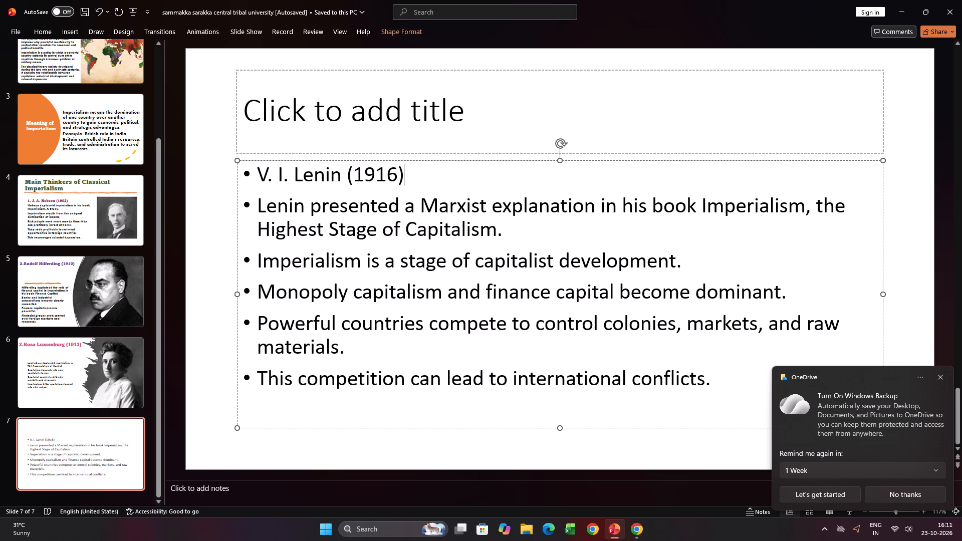
{"action": "left_click_drag", "start_coordinate": [258, 173], "coordinate": [404, 173]}
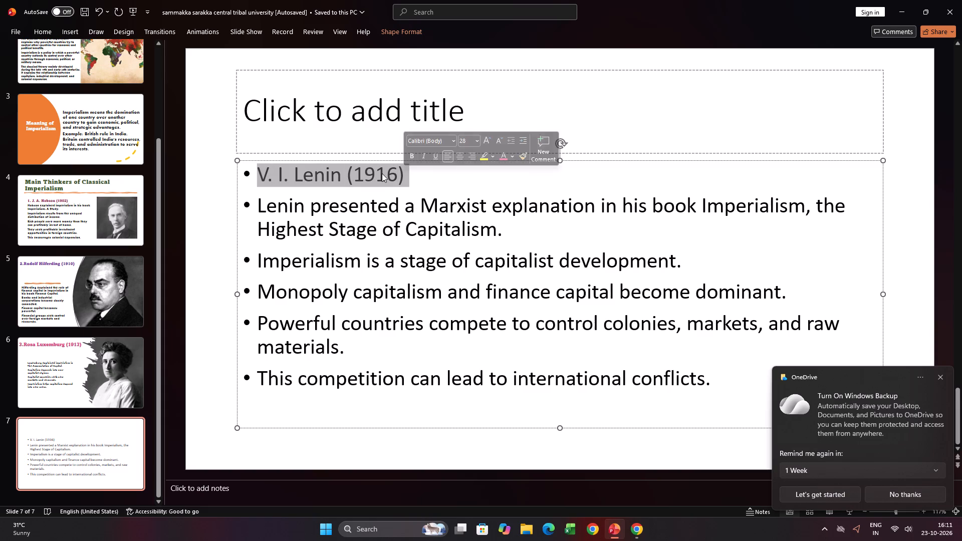
{"action": "right_click", "coordinate": [384, 172]}
{"action": "left_click", "coordinate": [397, 212]}
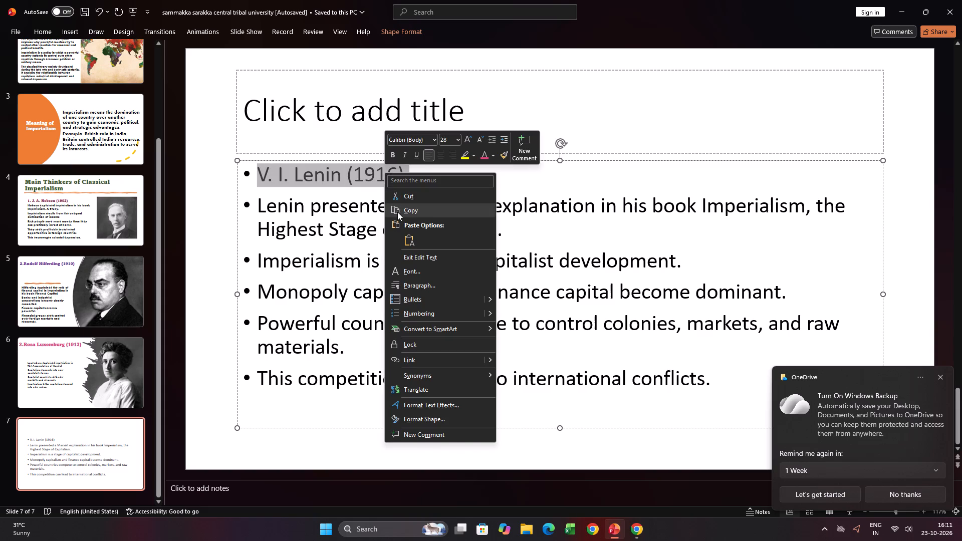
Paste the copied heading "V. I. Lenin (1916)" into the new slide's empty title placeholder.
{"action": "left_click", "coordinate": [353, 125]}
{"action": "left_click", "coordinate": [353, 126]}
{"action": "right_click", "coordinate": [353, 126]}
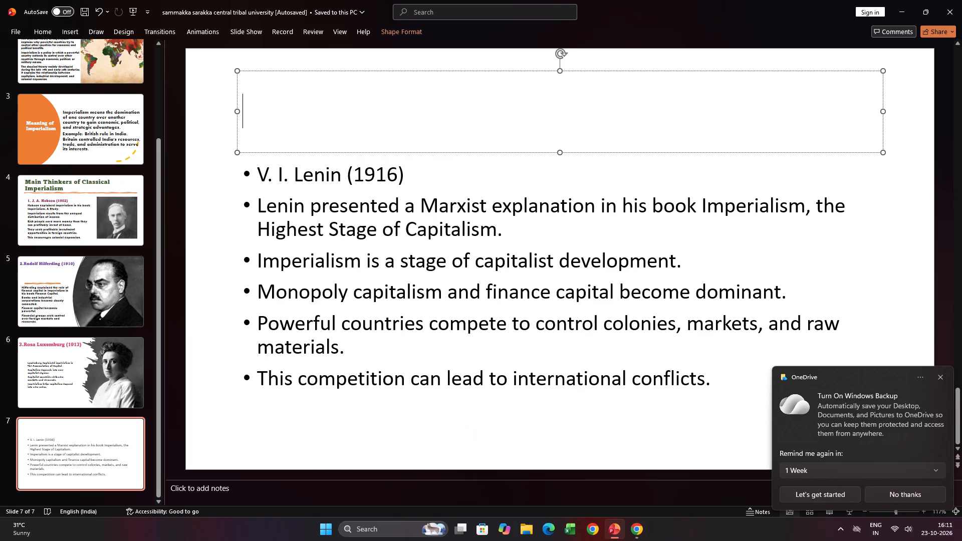
{"action": "left_click", "coordinate": [425, 197]}
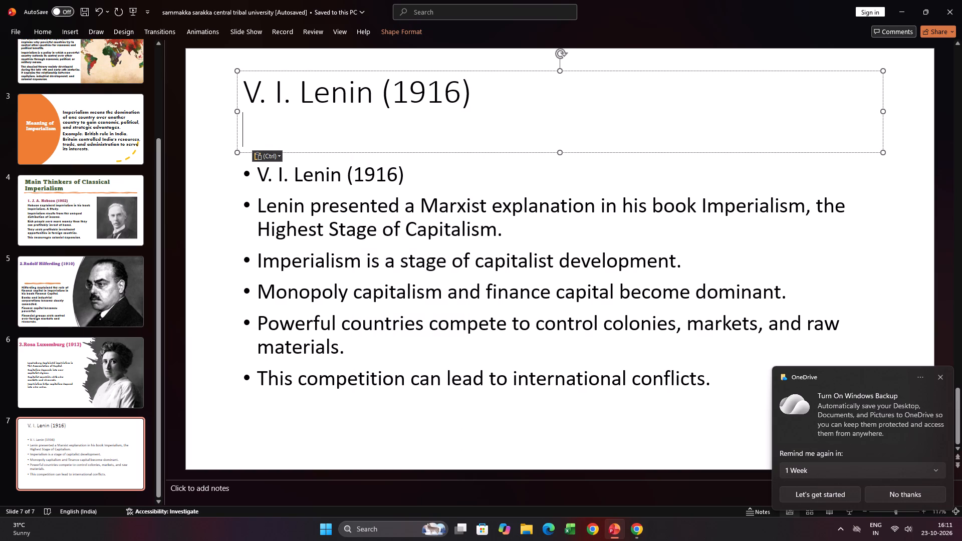
Delete the duplicate "V. I. Lenin (1916)" line from the top of the slide's body text.
{"action": "left_click_drag", "start_coordinate": [259, 179], "coordinate": [404, 178]}
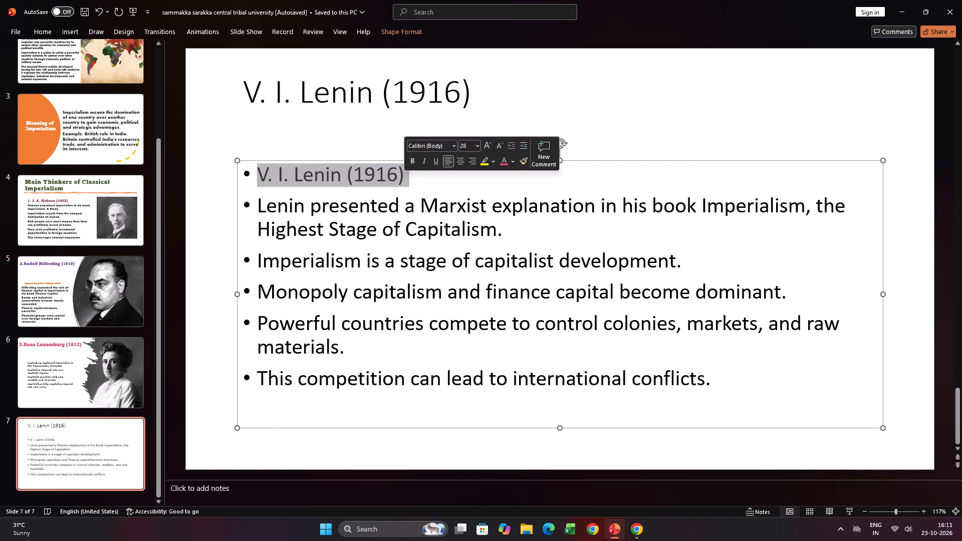
{"action": "key", "text": "Delete"}
Remove the bullets from all five paragraphs of the Lenin slide's body text.
{"action": "key", "text": "BackSpace"}
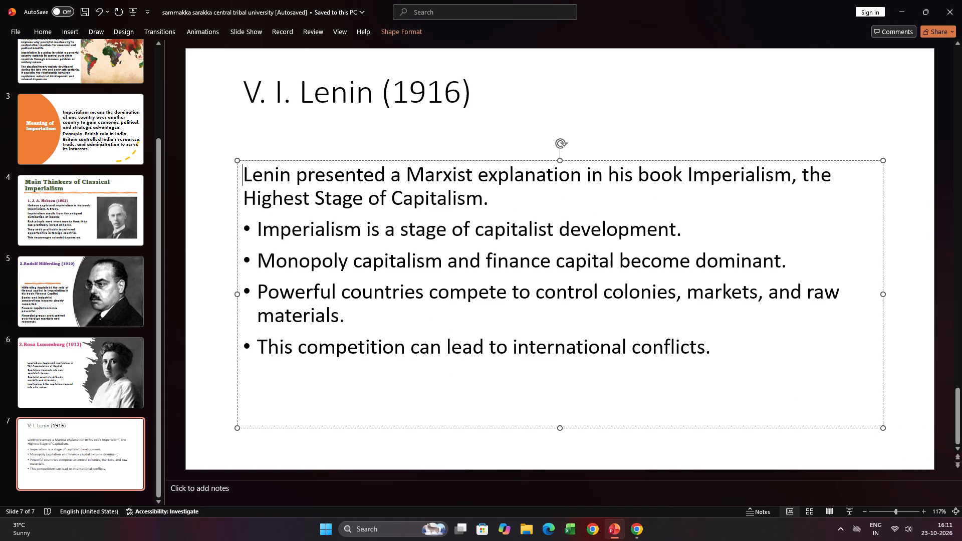
{"action": "left_click_drag", "start_coordinate": [252, 227], "coordinate": [258, 222]}
{"action": "key", "text": "BackSpace"}
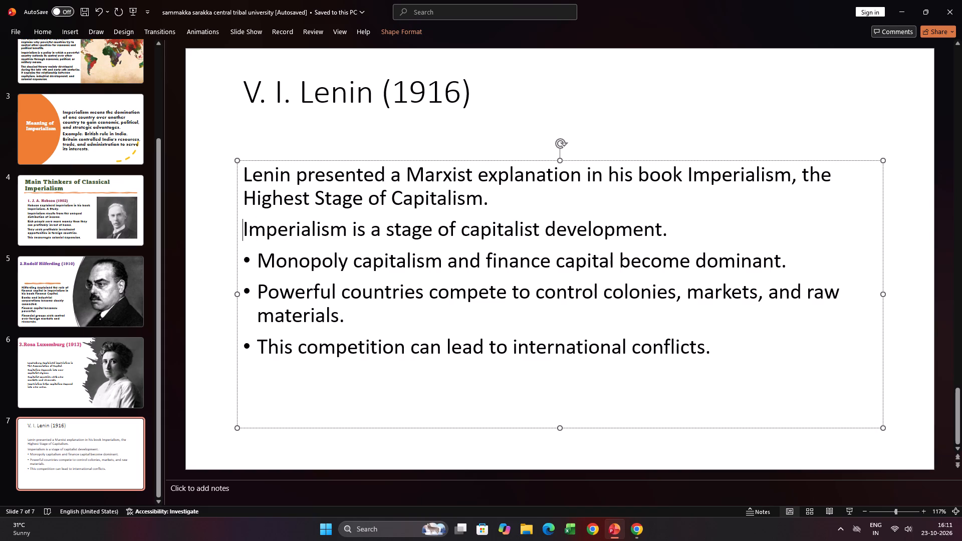
{"action": "left_click", "coordinate": [255, 256]}
{"action": "key", "text": "BackSpace"}
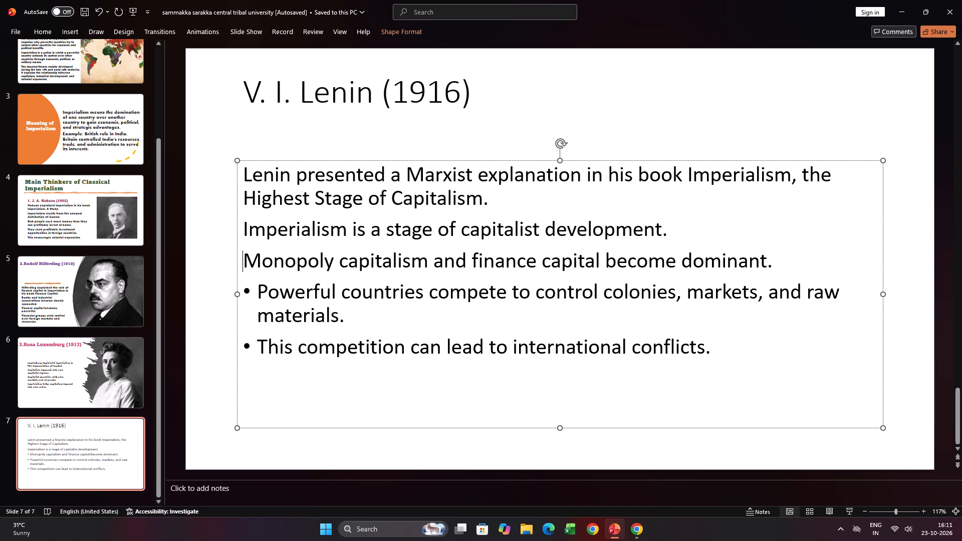
{"action": "left_click", "coordinate": [258, 293]}
{"action": "key", "text": "BackSpace"}
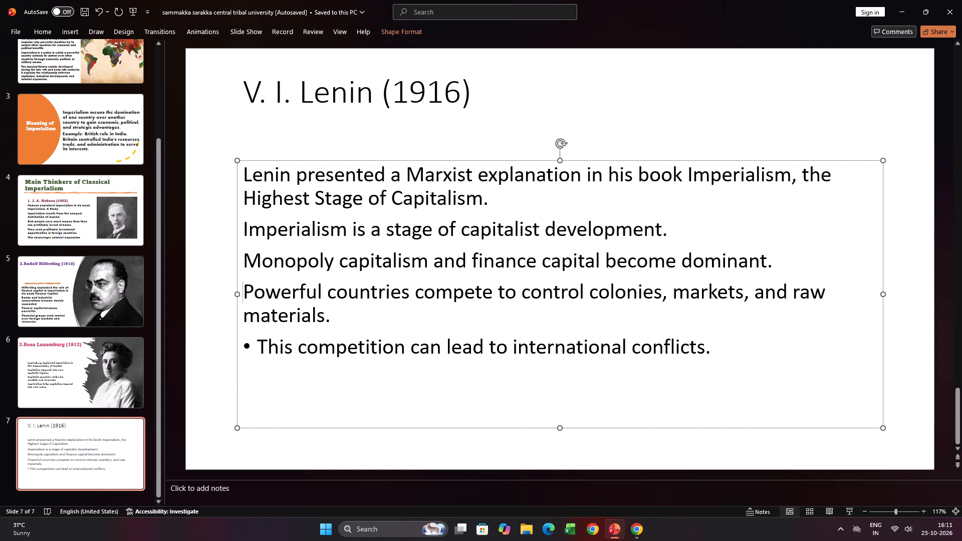
{"action": "left_click", "coordinate": [257, 351]}
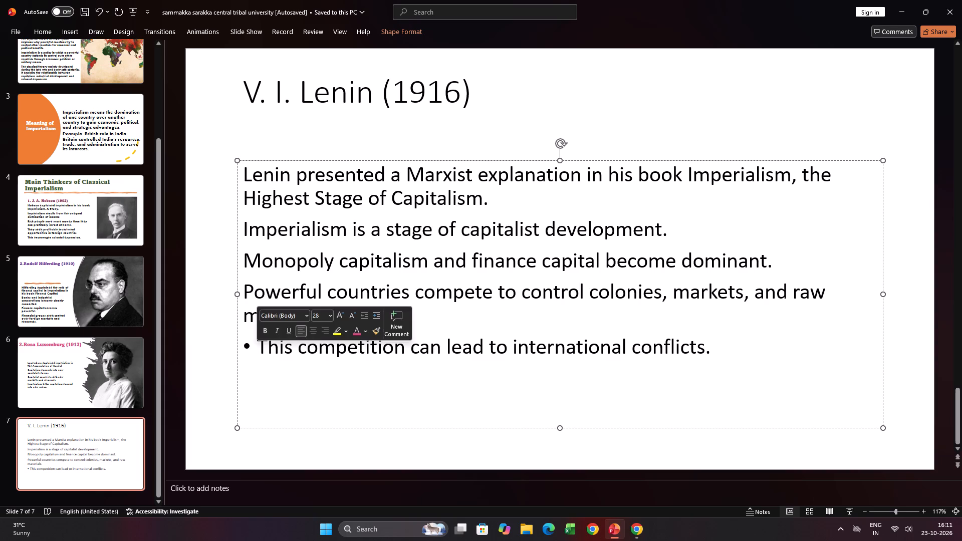
{"action": "key", "text": "BackSpace"}
Format the "V. I. Lenin (1916)" title in Amasis MT Pro Black at size 43.
{"action": "left_click", "coordinate": [247, 97]}
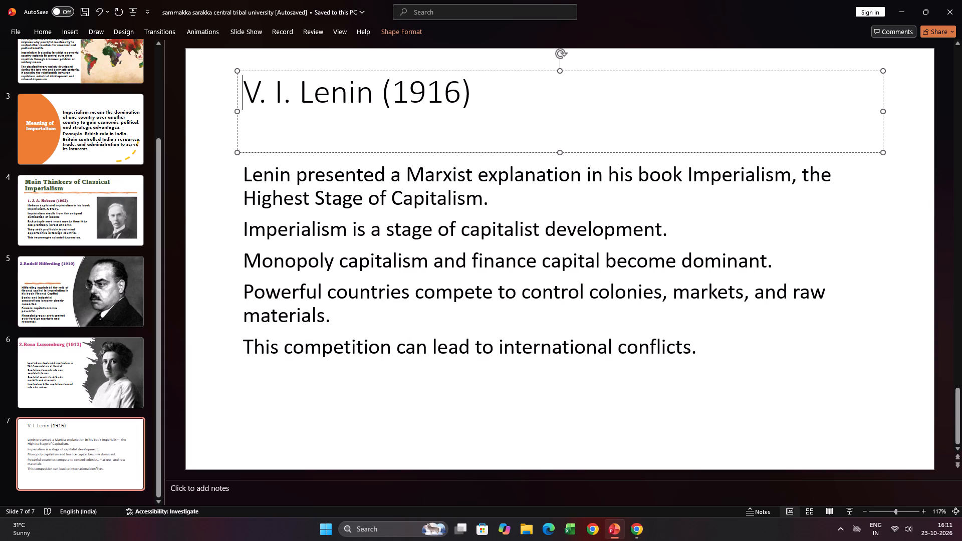
{"action": "left_click_drag", "start_coordinate": [248, 96], "coordinate": [480, 89]}
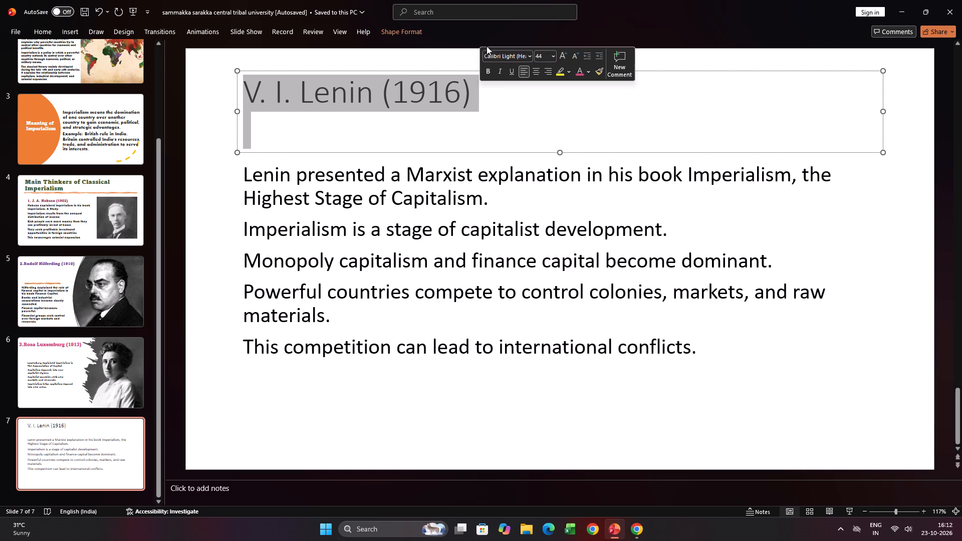
{"action": "left_click", "coordinate": [559, 56]}
{"action": "left_click_drag", "start_coordinate": [559, 56], "coordinate": [568, 57]}
{"action": "left_click", "coordinate": [568, 57]}
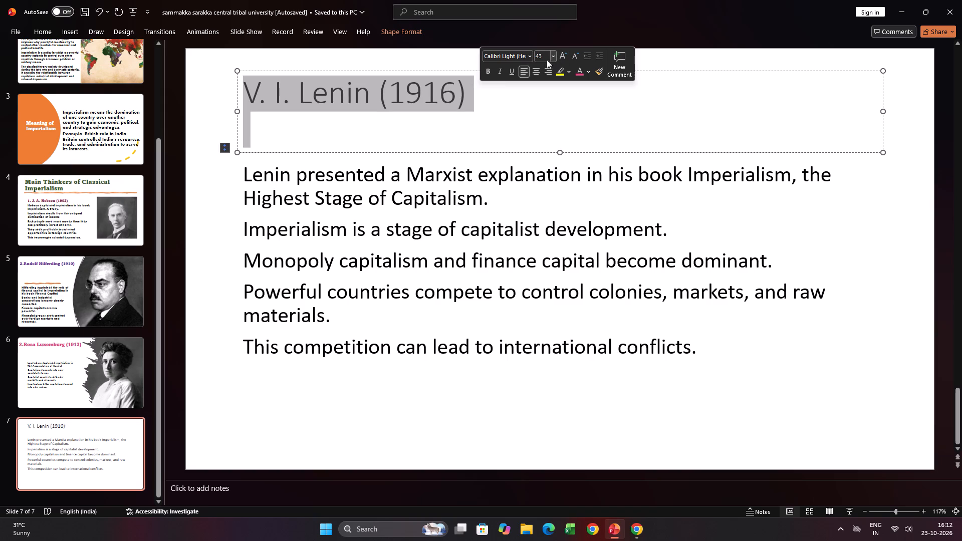
{"action": "left_click", "coordinate": [532, 52]}
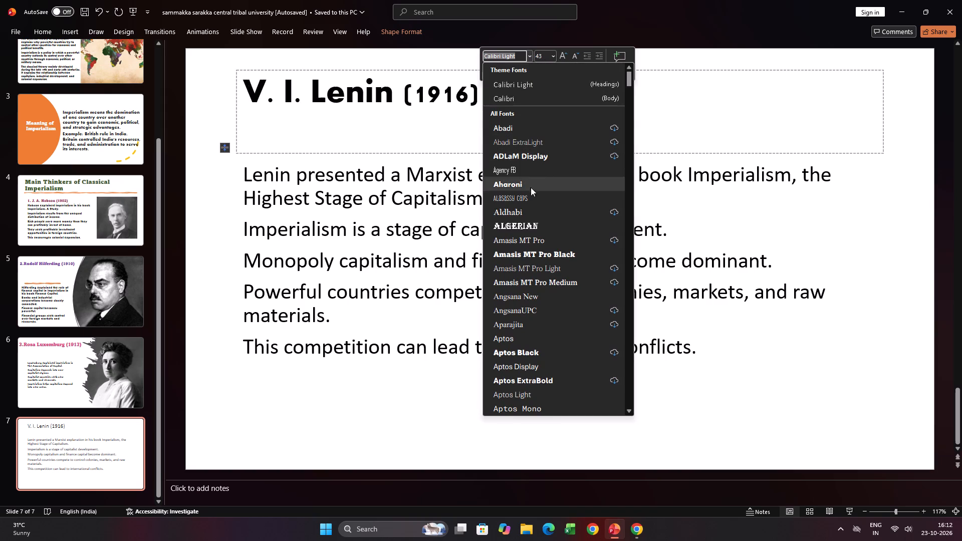
{"action": "left_click", "coordinate": [535, 253]}
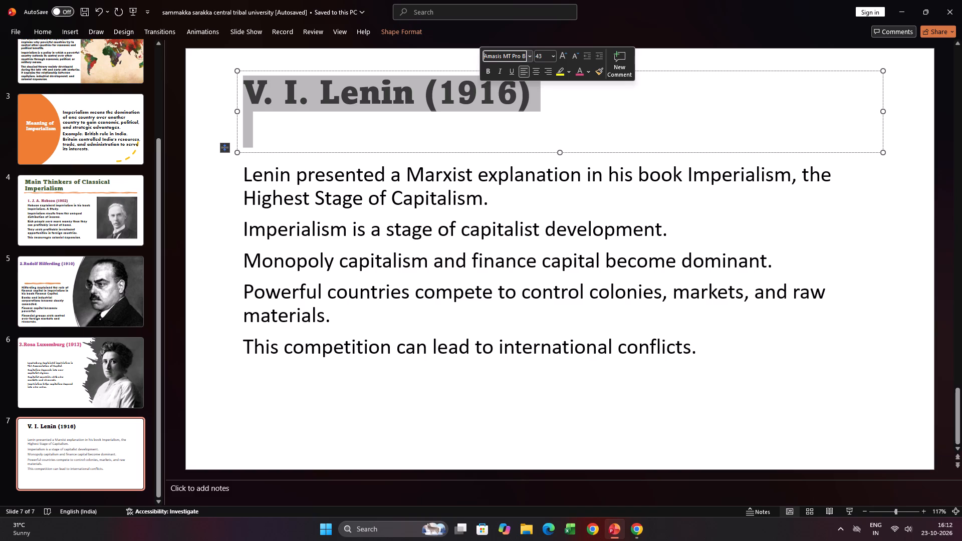
Set the font of the Lenin slide's entire body text to Aharoni.
{"action": "left_click", "coordinate": [265, 177]}
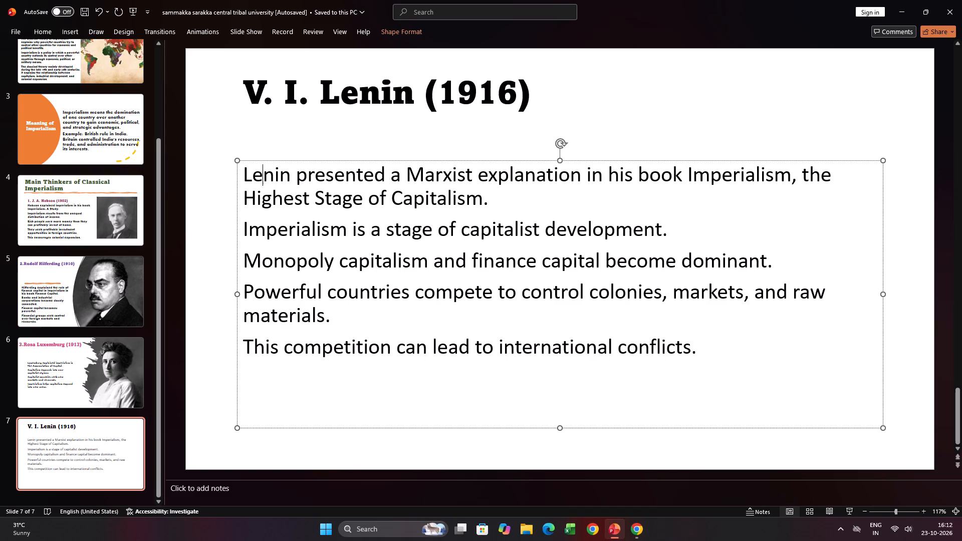
{"action": "left_click_drag", "start_coordinate": [247, 175], "coordinate": [763, 329]}
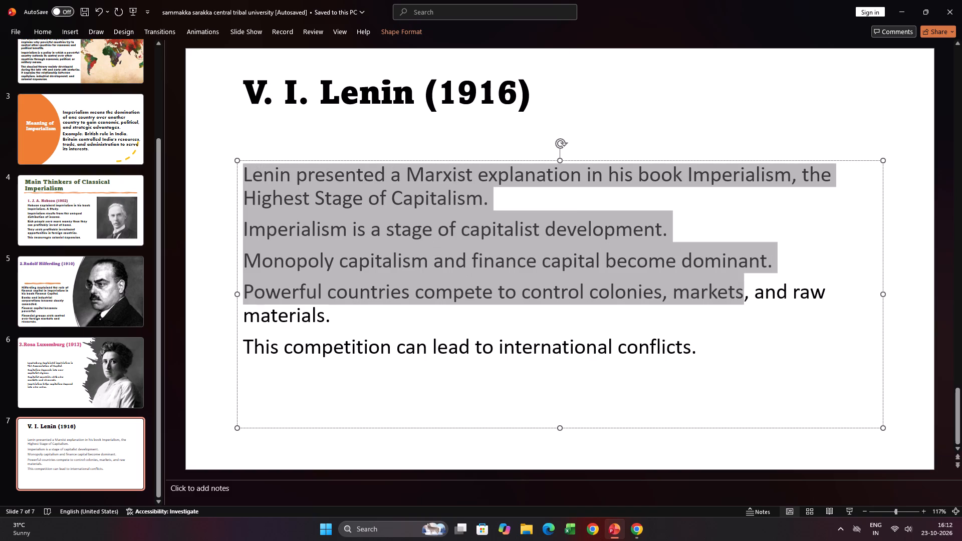
{"action": "left_click_drag", "start_coordinate": [763, 329], "coordinate": [783, 351]}
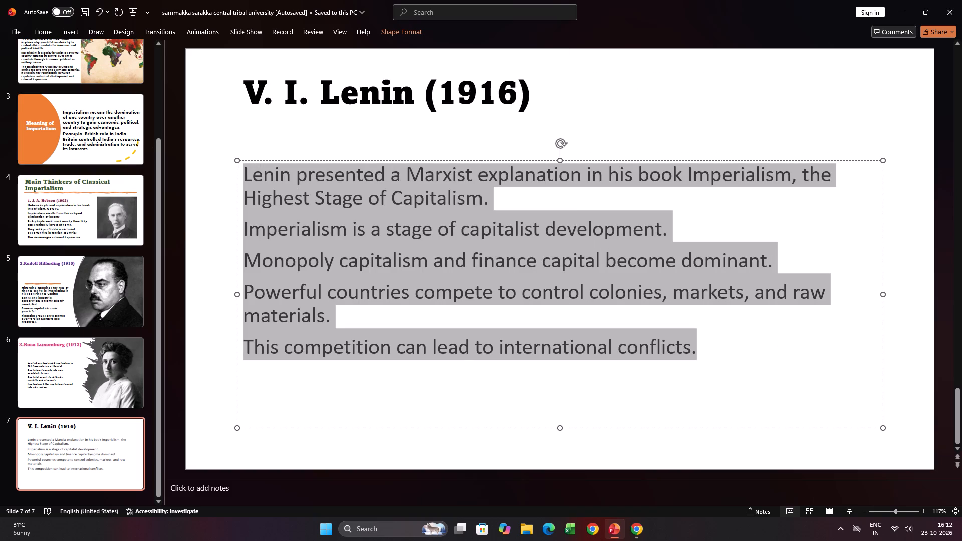
{"action": "right_click", "coordinate": [362, 182]}
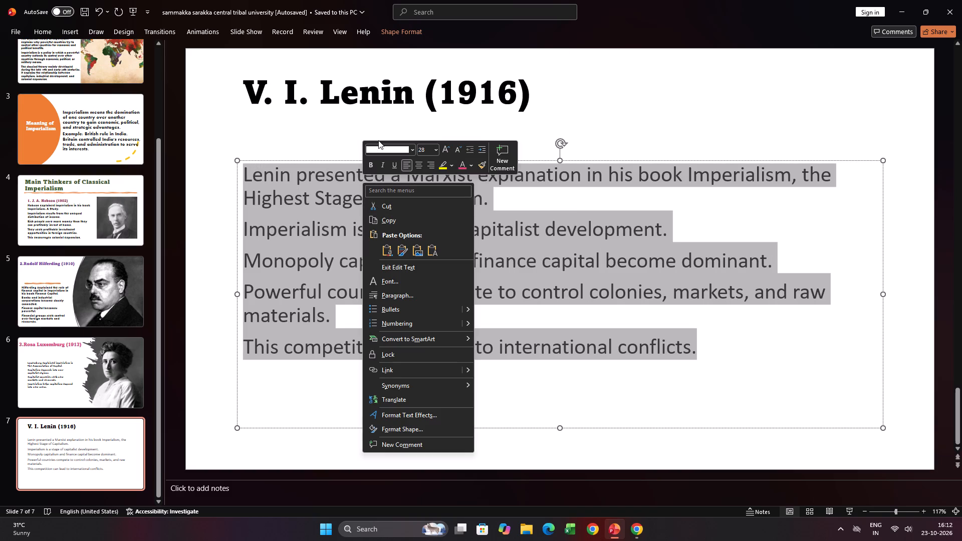
{"action": "left_click", "coordinate": [411, 151]}
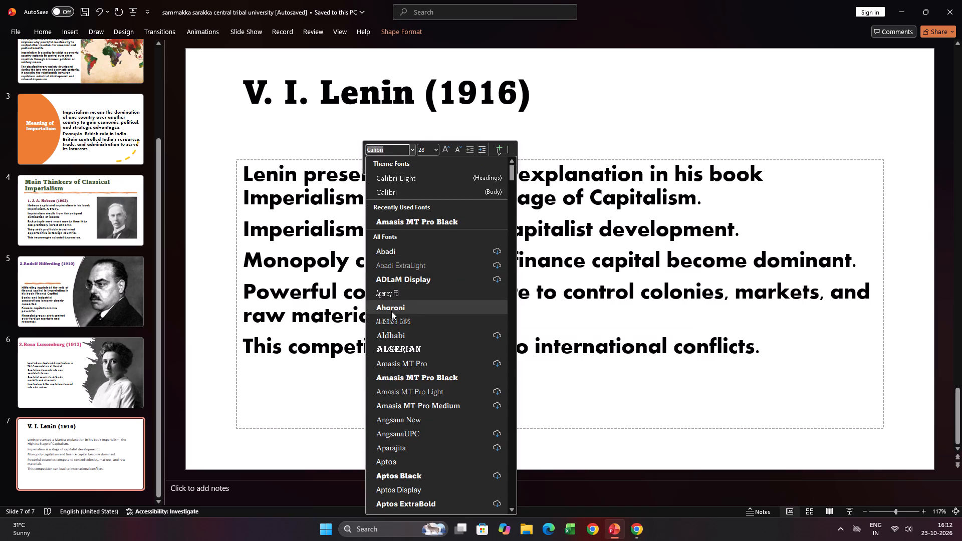
{"action": "left_click_drag", "start_coordinate": [391, 311], "coordinate": [386, 315]}
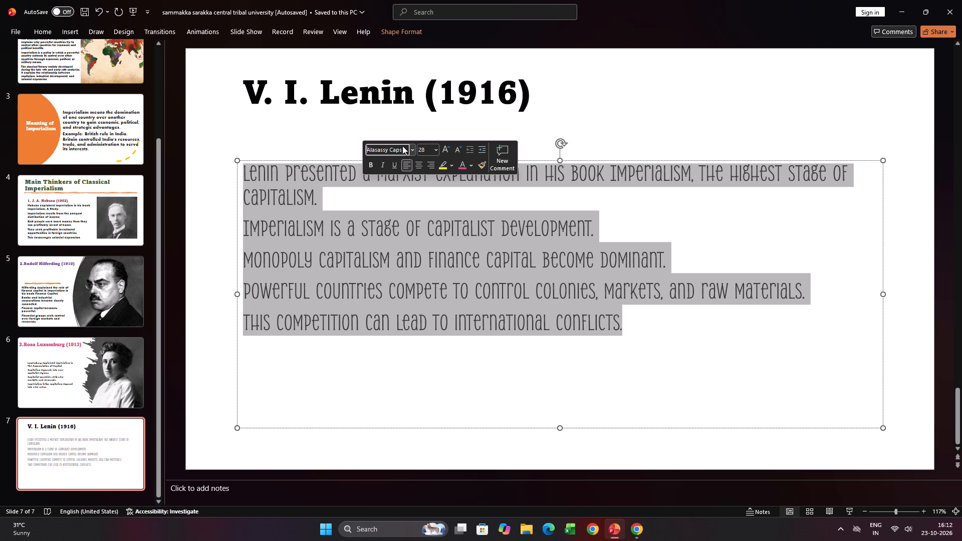
{"action": "left_click", "coordinate": [416, 148]}
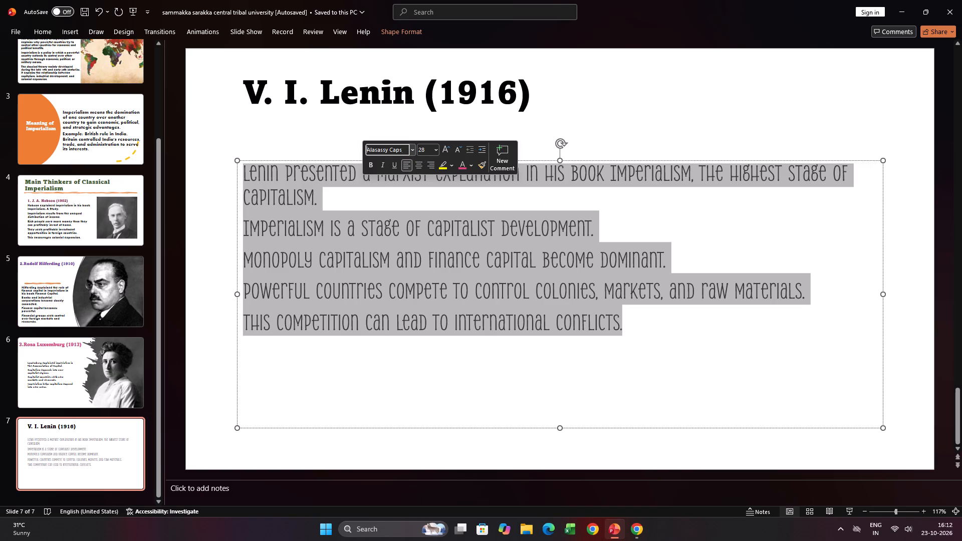
{"action": "left_click", "coordinate": [408, 151]}
{"action": "left_click", "coordinate": [409, 152]}
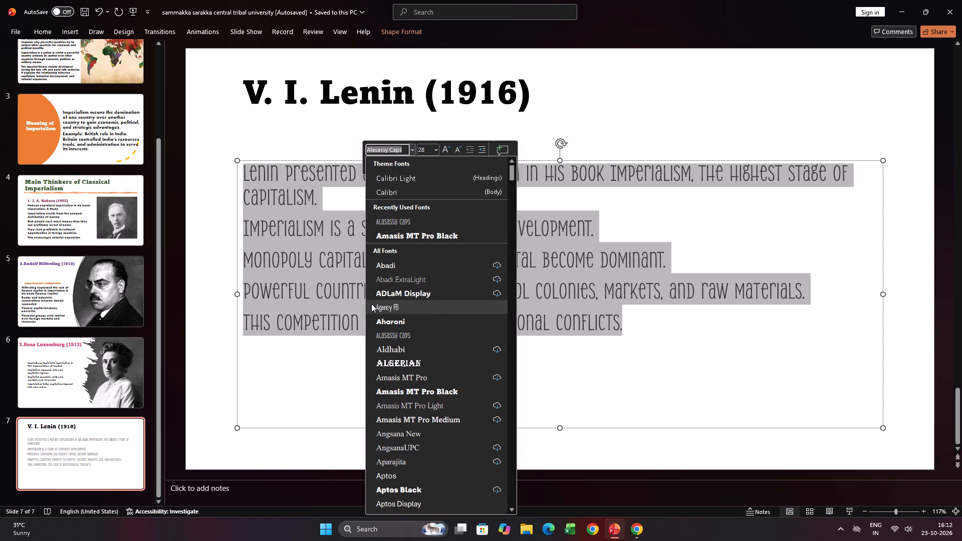
{"action": "left_click", "coordinate": [385, 322]}
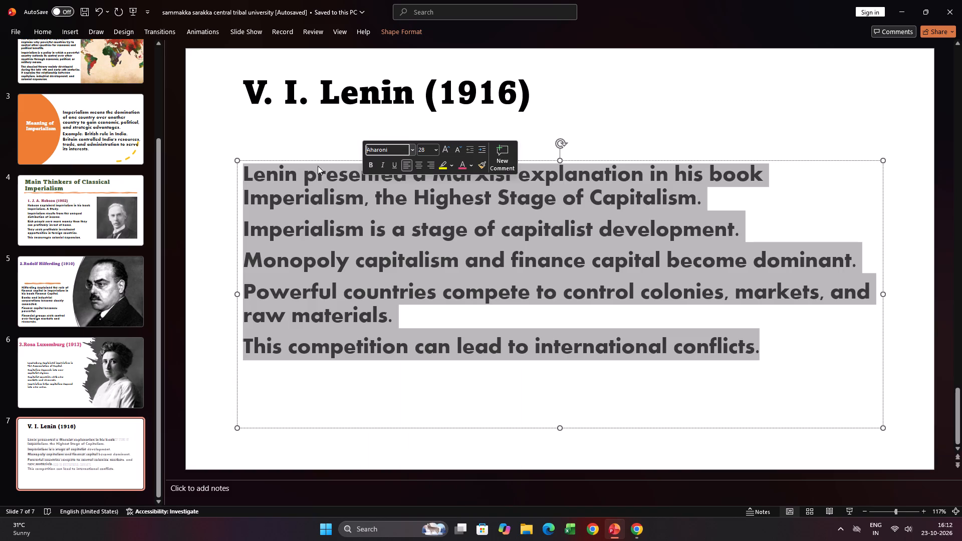
Select the "V. I. Lenin (1916)" title text for further formatting.
{"action": "left_click_drag", "start_coordinate": [253, 90], "coordinate": [275, 90]}
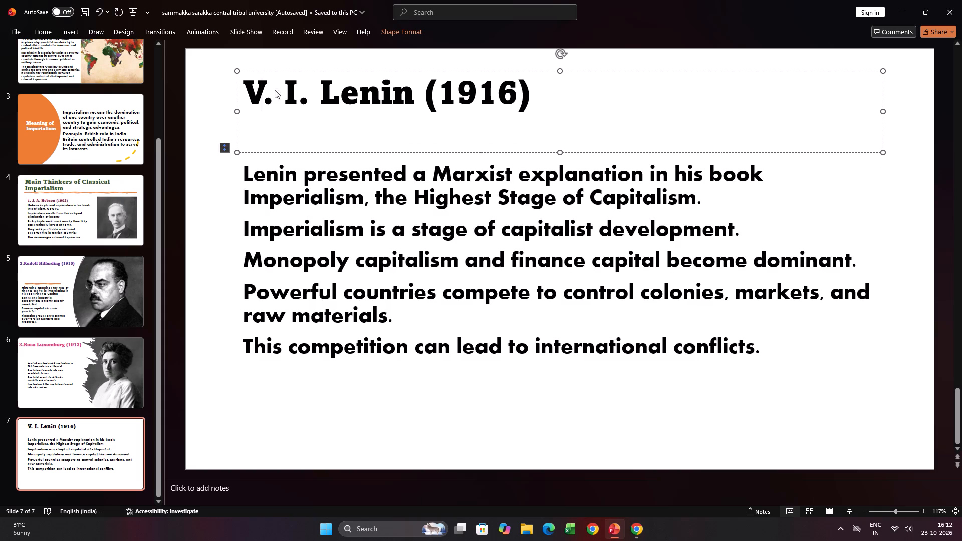
{"action": "left_click_drag", "start_coordinate": [275, 90], "coordinate": [550, 101]}
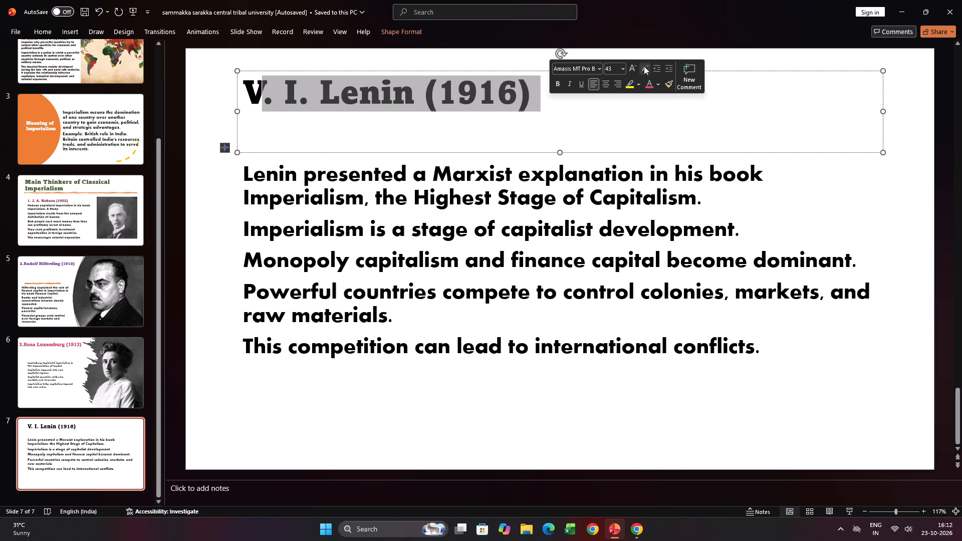
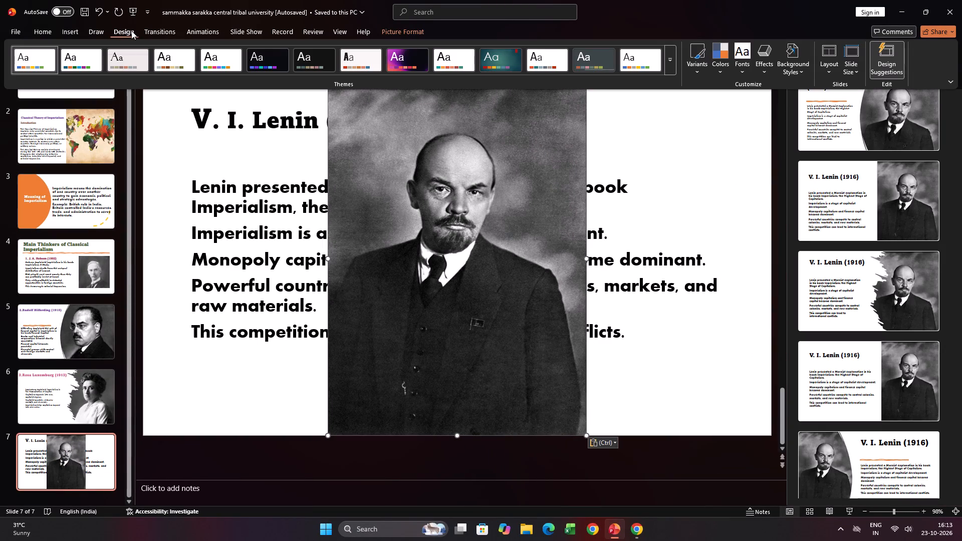
Apply the Designer layout that puts Lenin's full-height portrait beside the text with a thin orange-to-blue gradient strip along the slide's edge.
{"action": "scroll", "coordinate": [926, 237], "scroll_direction": "down", "scroll_amount": 6}
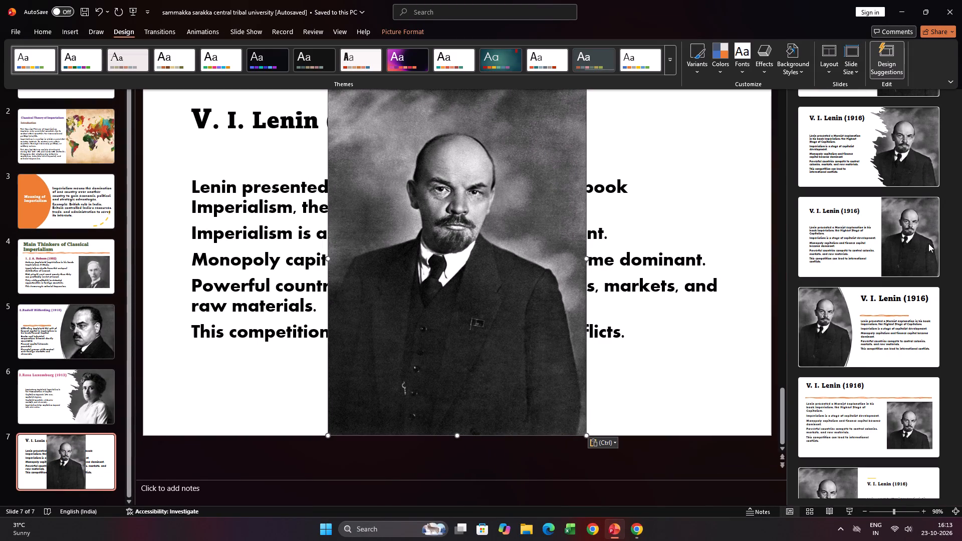
{"action": "scroll", "coordinate": [929, 246], "scroll_direction": "down", "scroll_amount": 9}
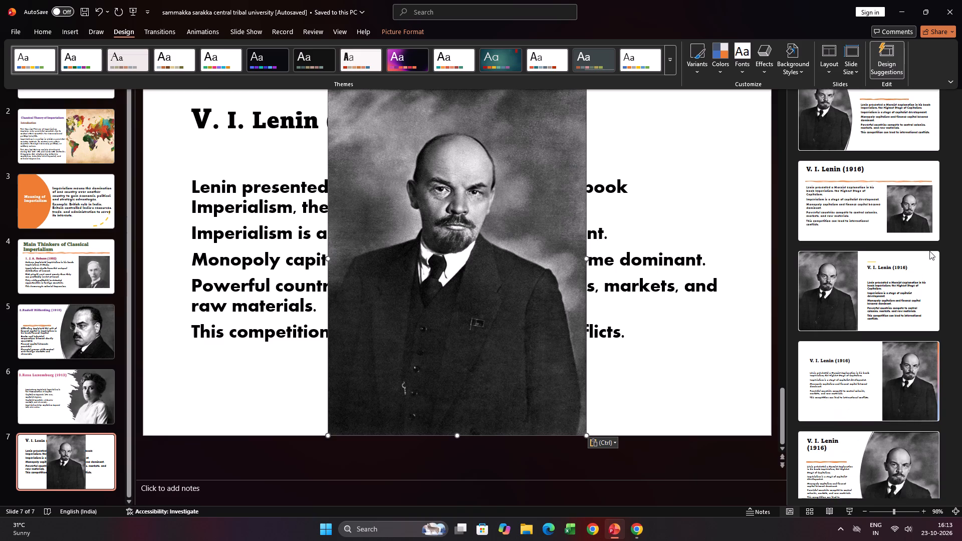
{"action": "scroll", "coordinate": [929, 251], "scroll_direction": "down", "scroll_amount": 9}
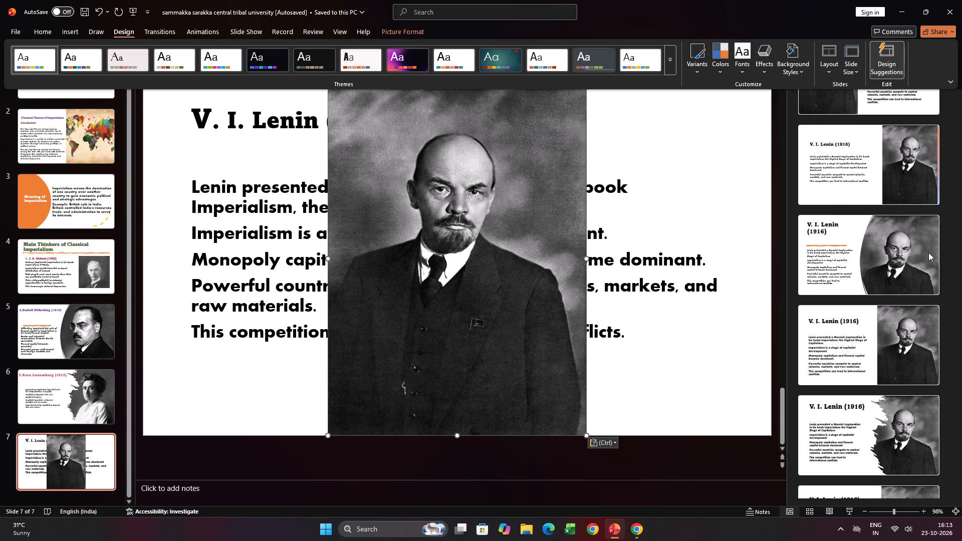
{"action": "scroll", "coordinate": [930, 251], "scroll_direction": "down", "scroll_amount": 2}
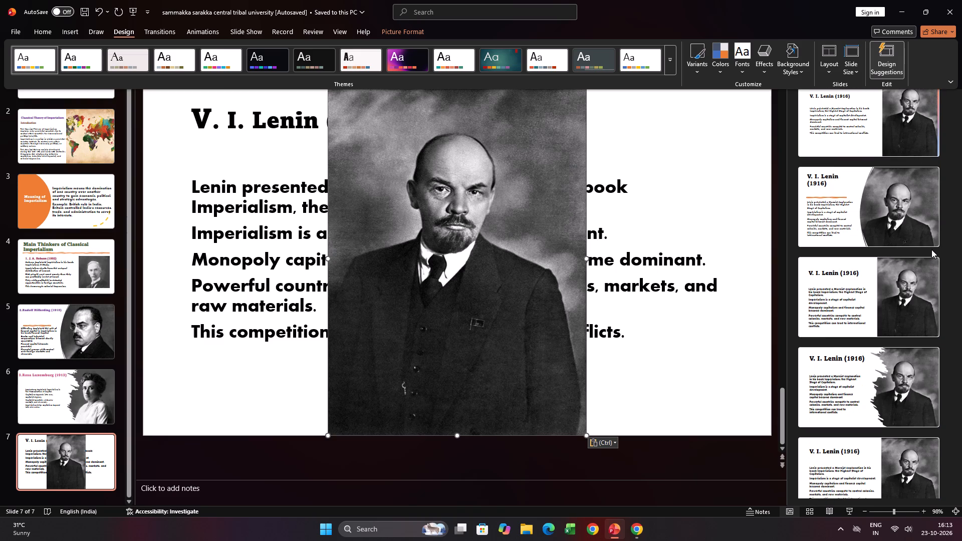
{"action": "scroll", "coordinate": [932, 248], "scroll_direction": "down", "scroll_amount": 13}
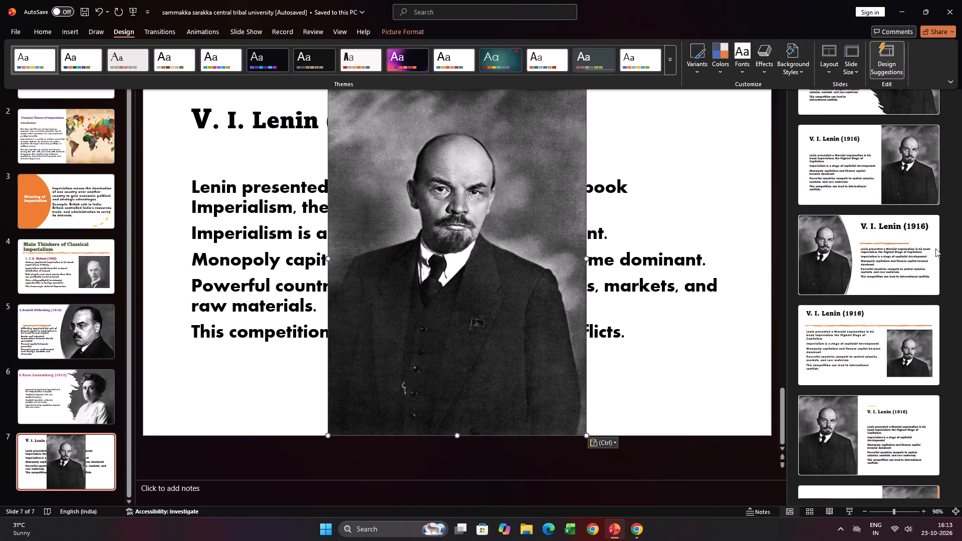
{"action": "scroll", "coordinate": [936, 248], "scroll_direction": "down", "scroll_amount": 13}
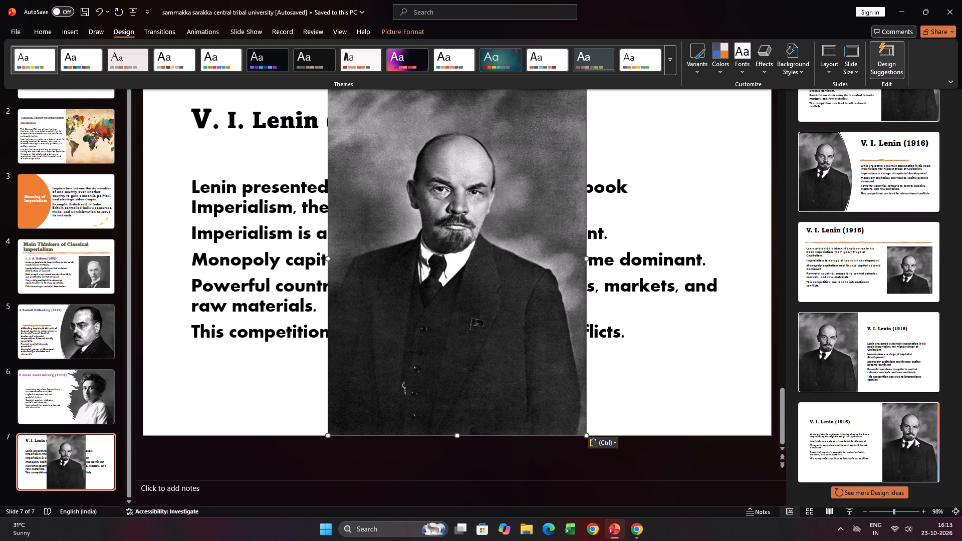
{"action": "left_click", "coordinate": [911, 437]}
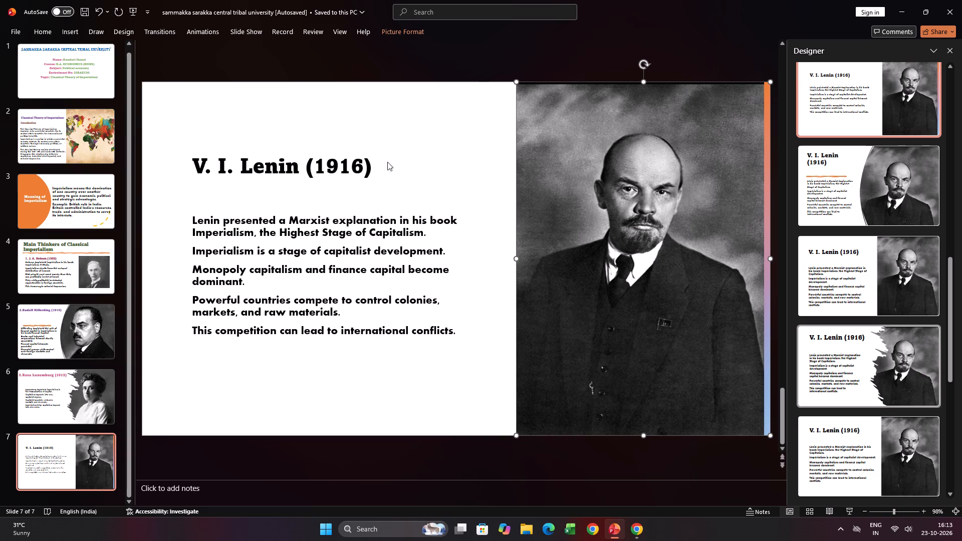
Number the Lenin slide's title by adding "4." in front of "V. I. Lenin (1916)".
{"action": "left_click", "coordinate": [190, 166]}
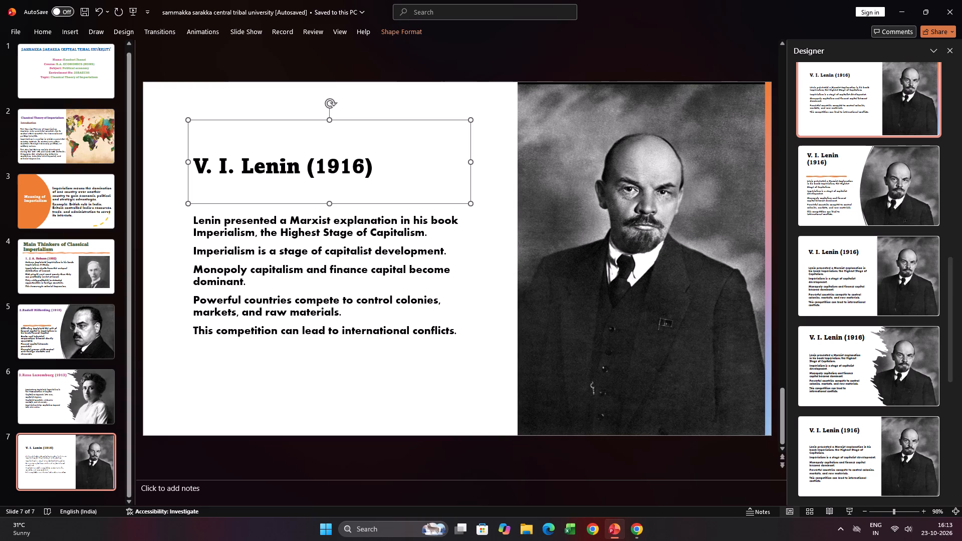
{"action": "left_click", "coordinate": [190, 166]}
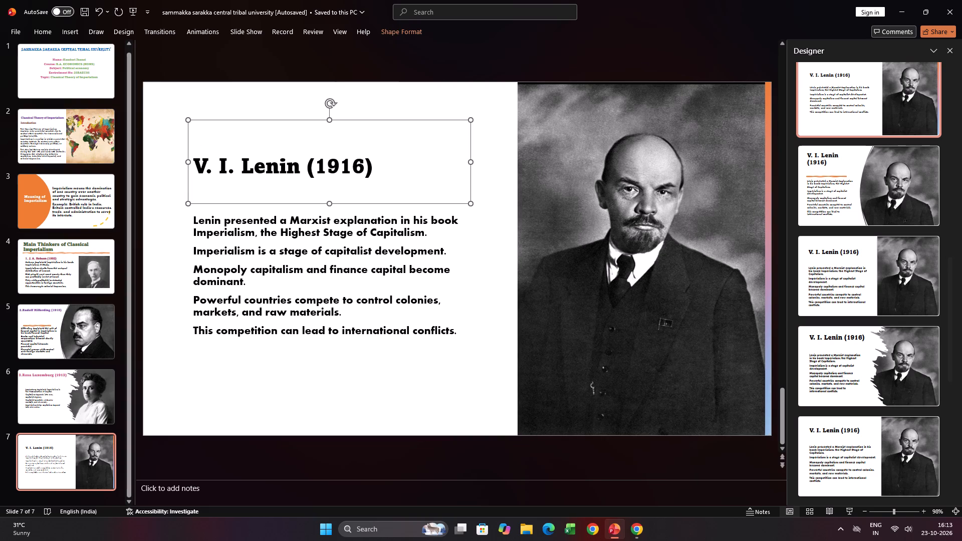
{"action": "left_click", "coordinate": [191, 163]}
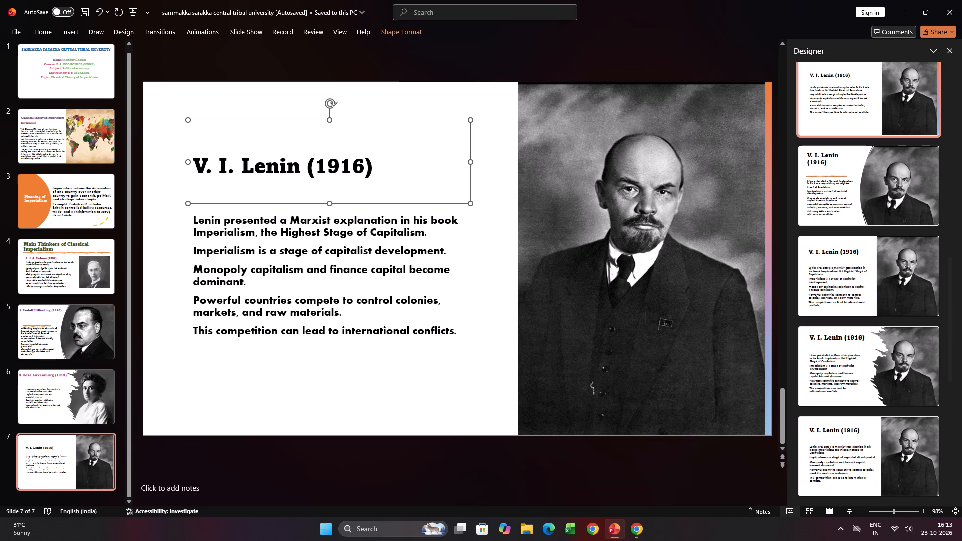
{"action": "left_click", "coordinate": [194, 167]}
{"action": "type", "text": "4."}
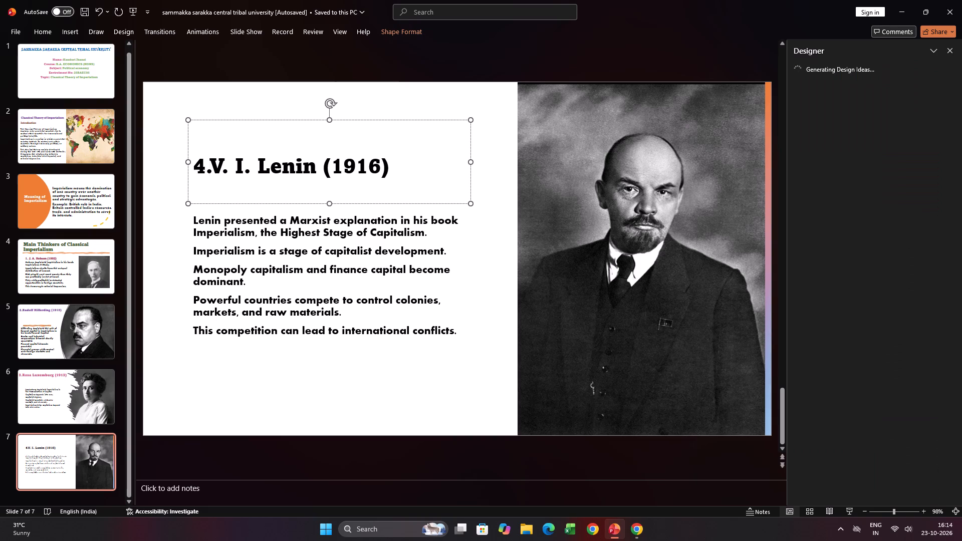
Colour the entire "4.V. I. Lenin (1916)" title with the dark gold theme colour.
{"action": "left_click_drag", "start_coordinate": [192, 167], "coordinate": [193, 167]}
{"action": "left_click_drag", "start_coordinate": [193, 167], "coordinate": [394, 161]}
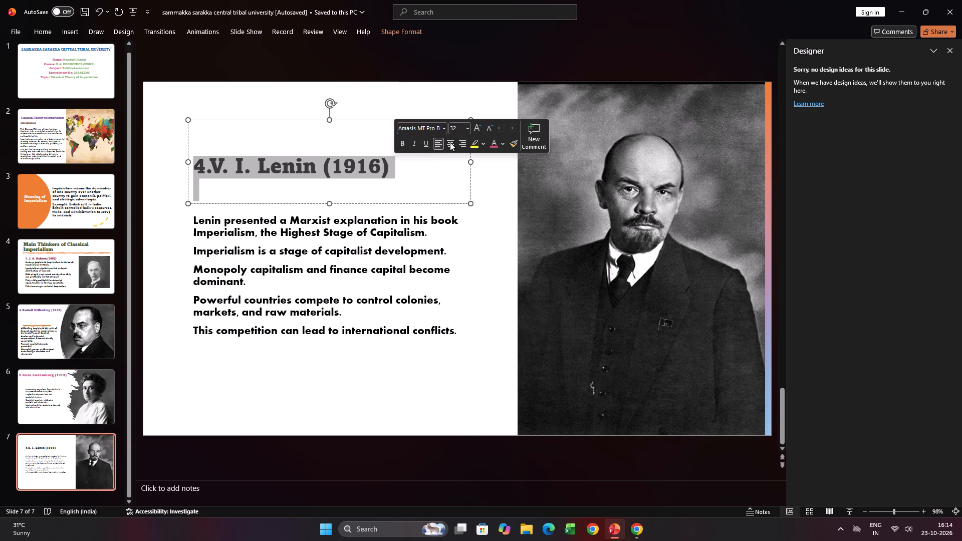
{"action": "left_click", "coordinate": [504, 144]}
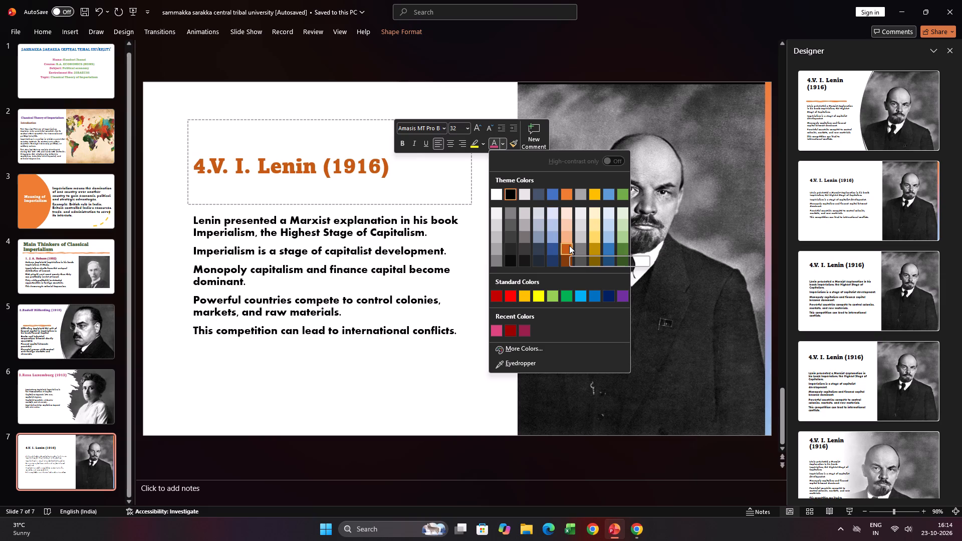
{"action": "left_click", "coordinate": [597, 247]}
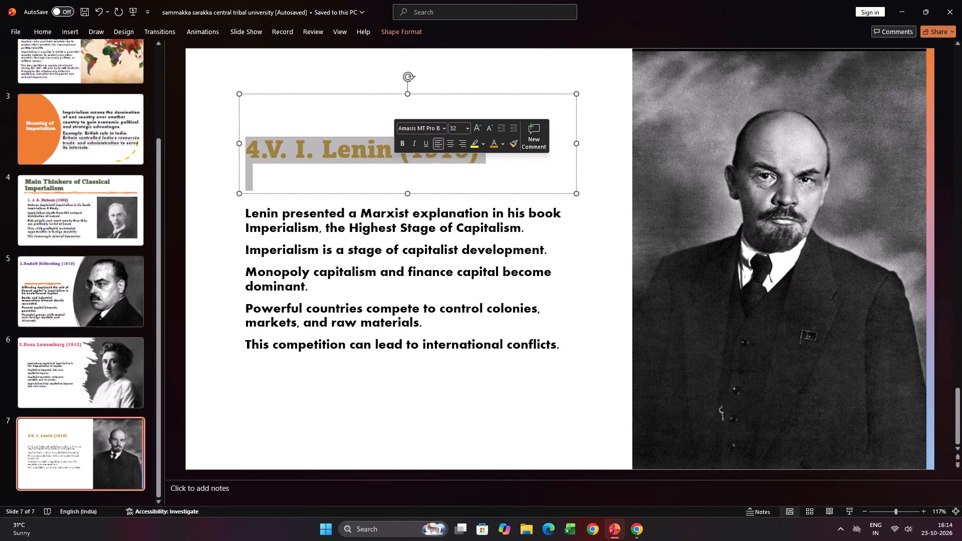
Increase the font size of all five body paragraphs on the Lenin slide to 18.
{"action": "left_click_drag", "start_coordinate": [246, 214], "coordinate": [516, 330]}
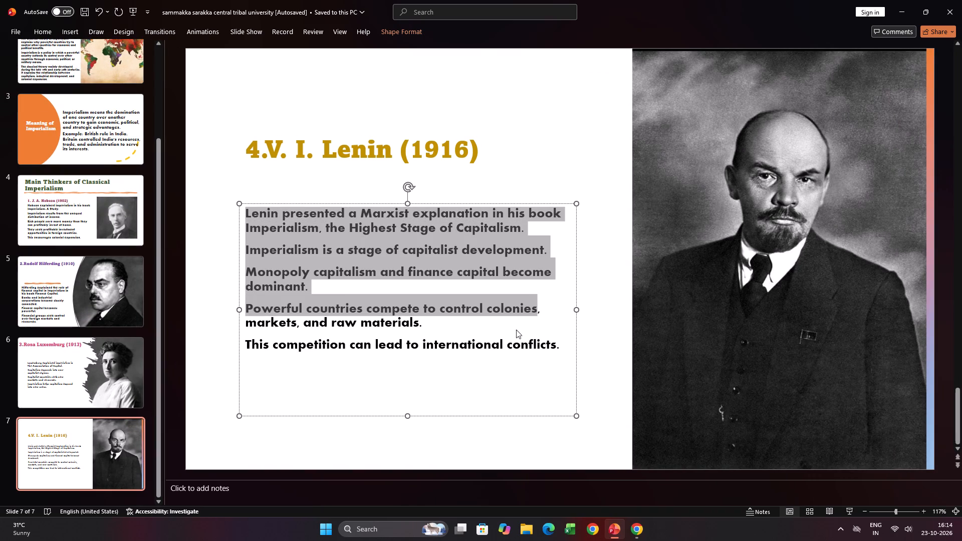
{"action": "left_click_drag", "start_coordinate": [516, 330], "coordinate": [562, 340]}
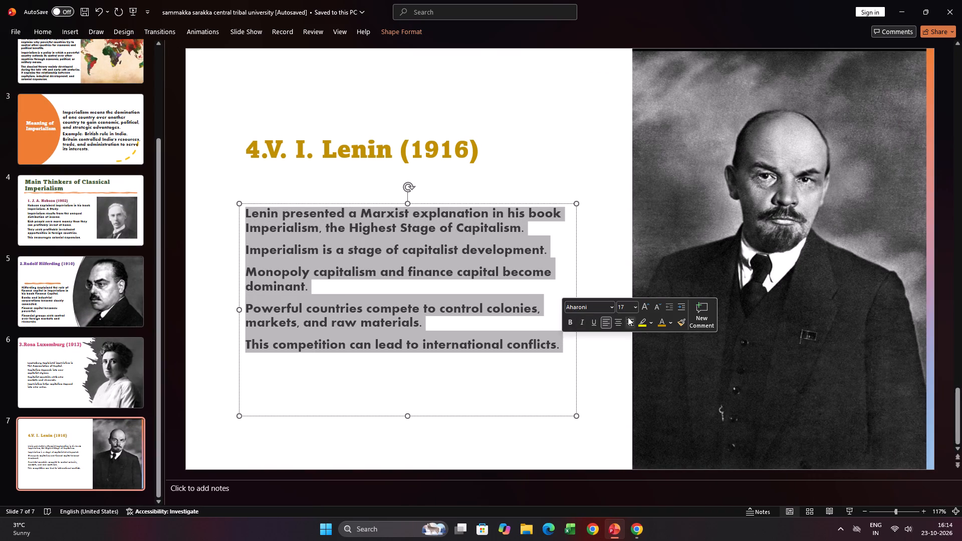
{"action": "left_click", "coordinate": [647, 306]}
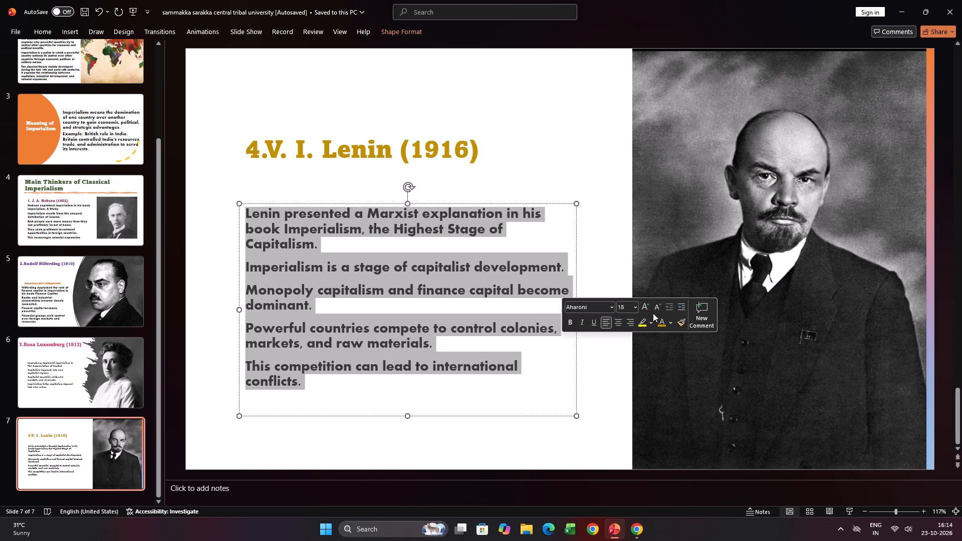
{"action": "left_click", "coordinate": [468, 195]}
{"action": "left_click", "coordinate": [582, 217]}
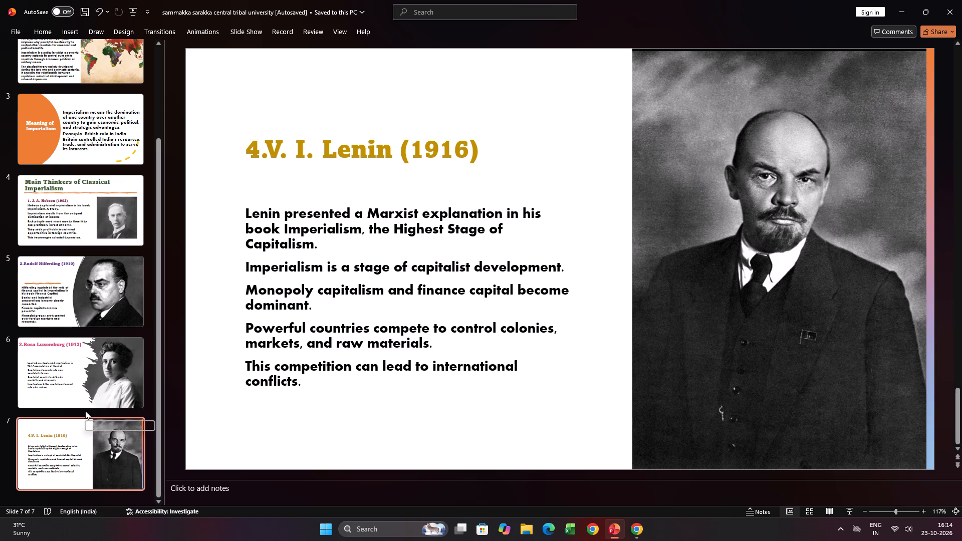
Bring up the available slide commands for slide 7, the Lenin slide.
{"action": "right_click", "coordinate": [90, 439]}
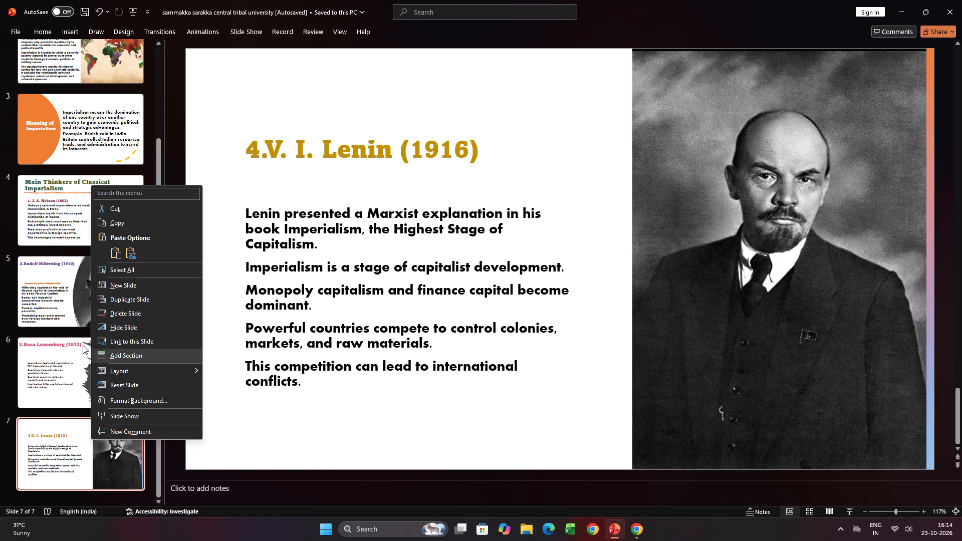
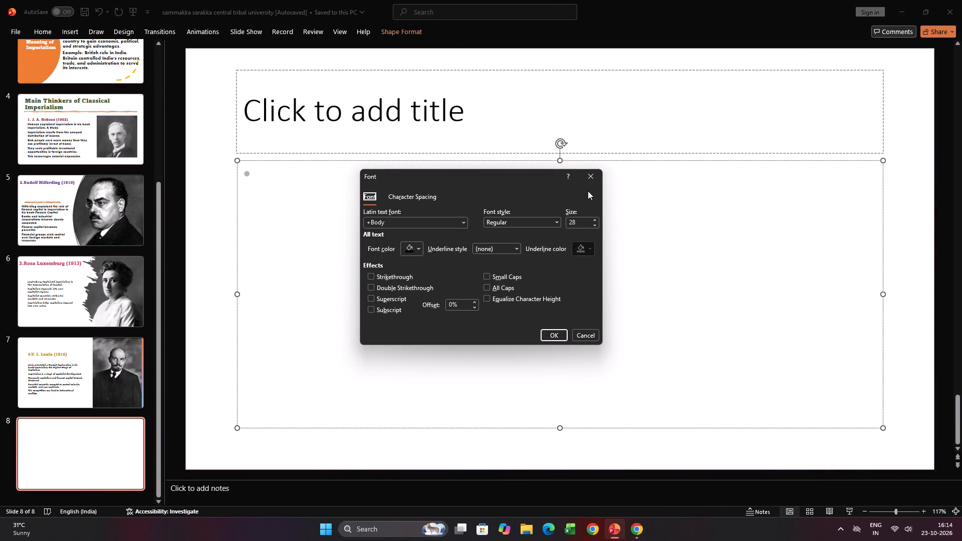
Paste the copied Main Features of Classical Theory text into slide 8's empty body placeholder as plain text.
{"action": "left_click", "coordinate": [593, 173]}
{"action": "right_click", "coordinate": [544, 189]}
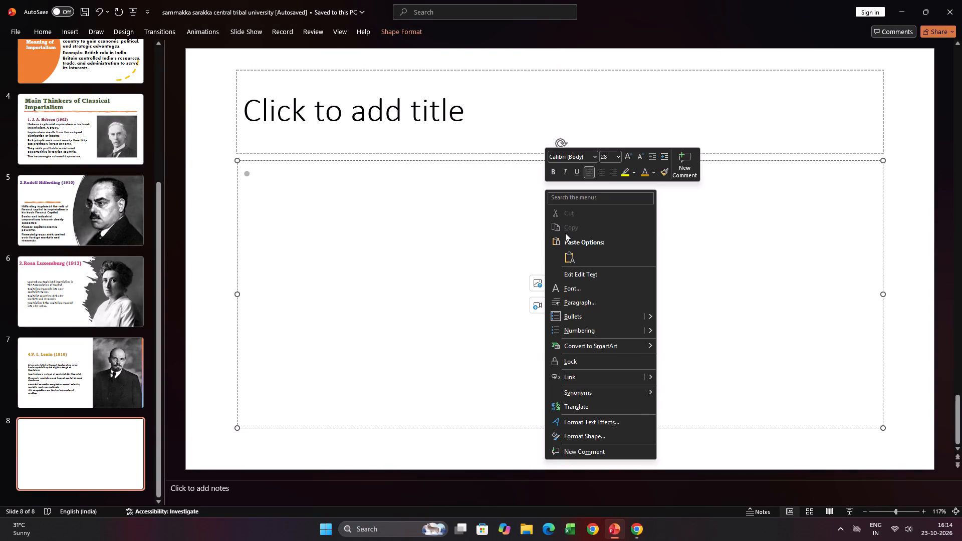
{"action": "left_click", "coordinate": [572, 260]}
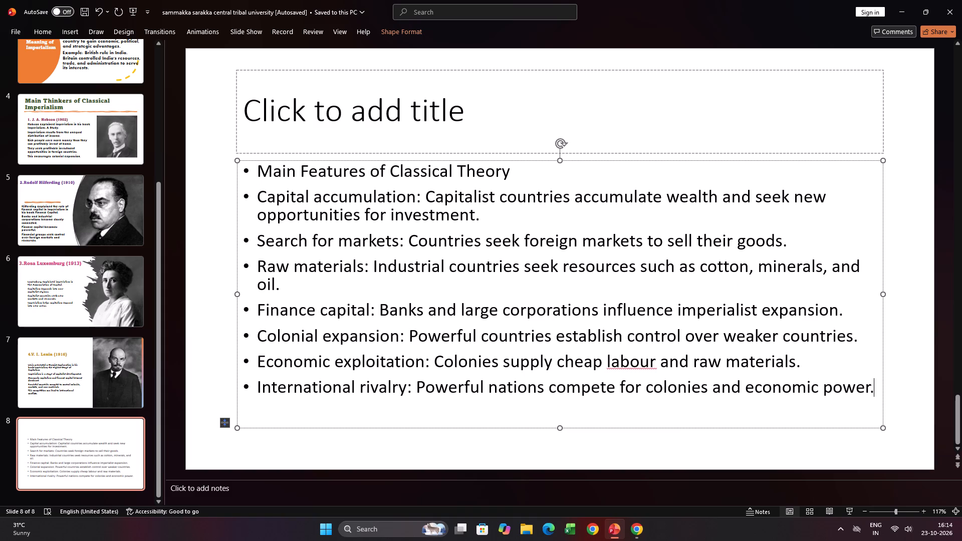
Move the "Main Features of Classical Theory" line from the body into slide 8's title placeholder as plain text.
{"action": "left_click_drag", "start_coordinate": [256, 173], "coordinate": [532, 151]}
{"action": "right_click", "coordinate": [505, 179]}
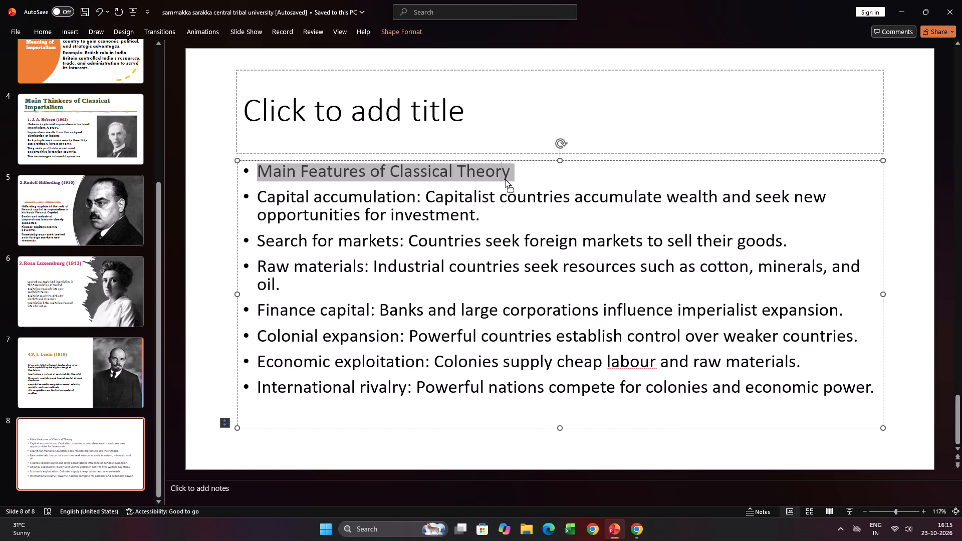
{"action": "left_click", "coordinate": [526, 216]}
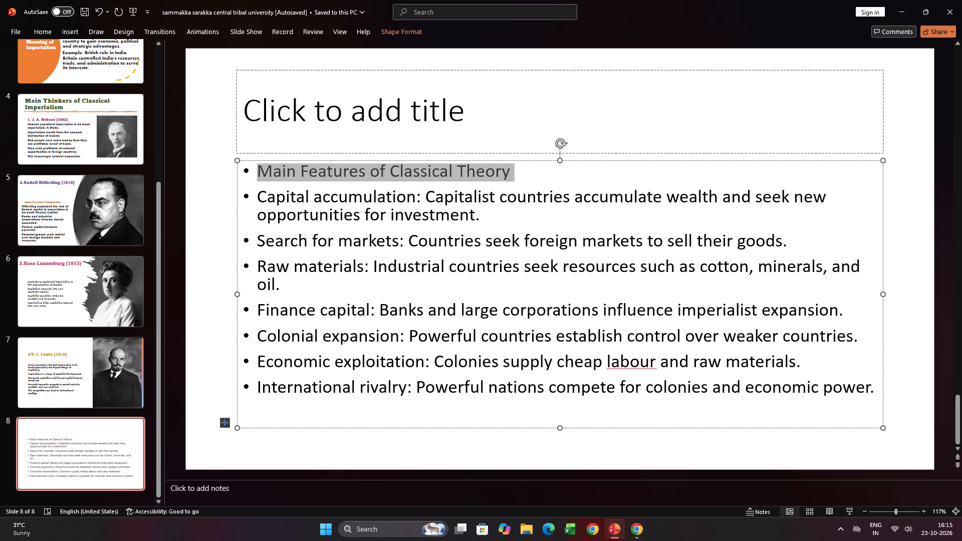
{"action": "right_click", "coordinate": [483, 120]}
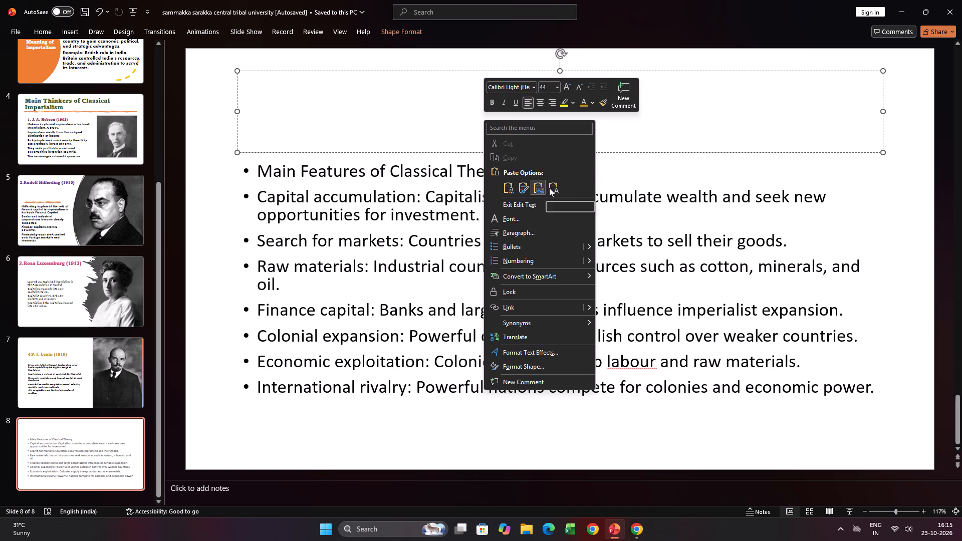
{"action": "left_click", "coordinate": [551, 188]}
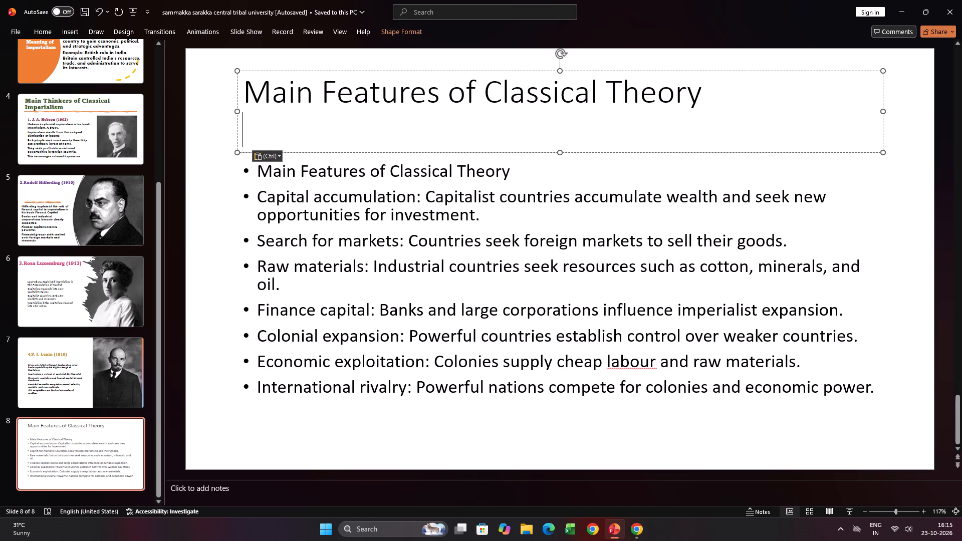
{"action": "left_click_drag", "start_coordinate": [257, 171], "coordinate": [524, 177]}
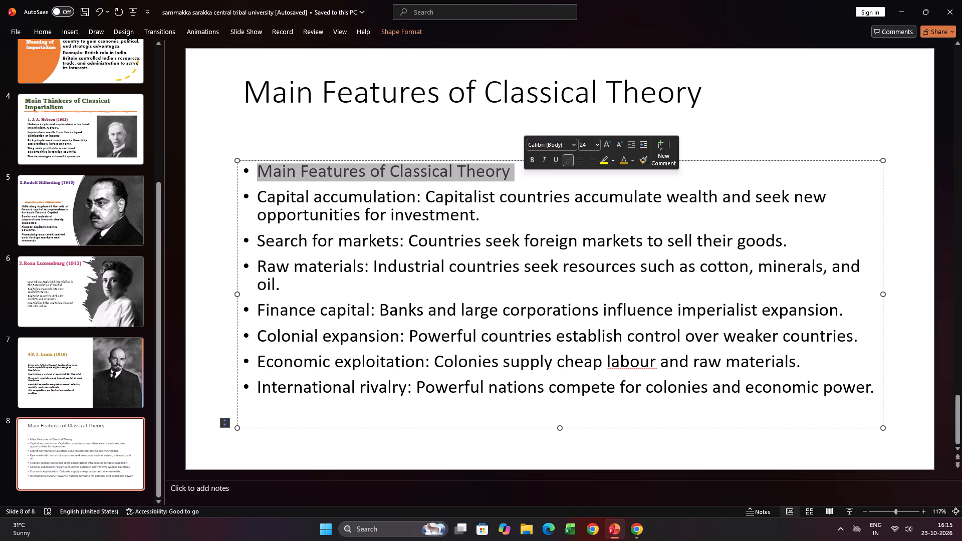
{"action": "key", "text": "Delete"}
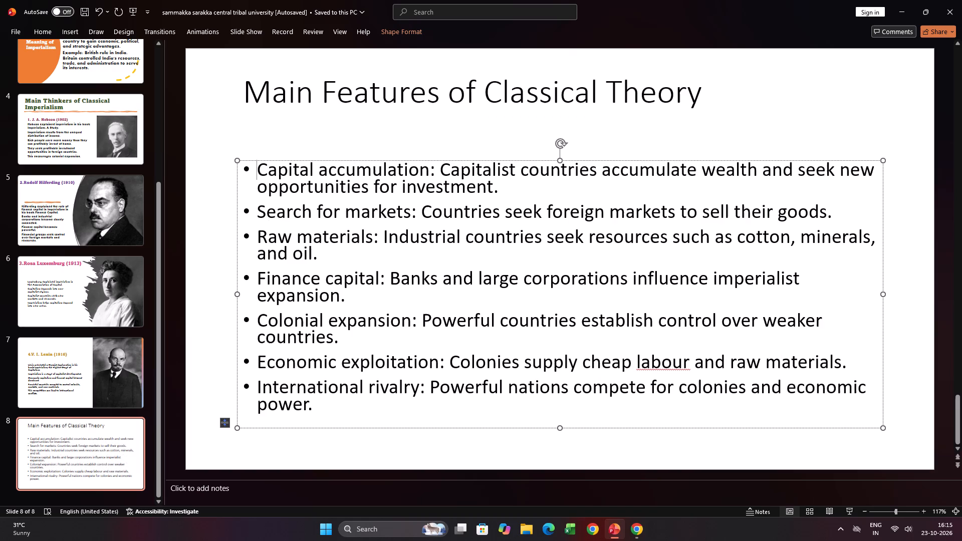
Replace the bullets of the Capital accumulation, Search for markets and Raw materials paragraphs with "1.", "2." and "3.".
{"action": "key", "text": "BackSpace"}
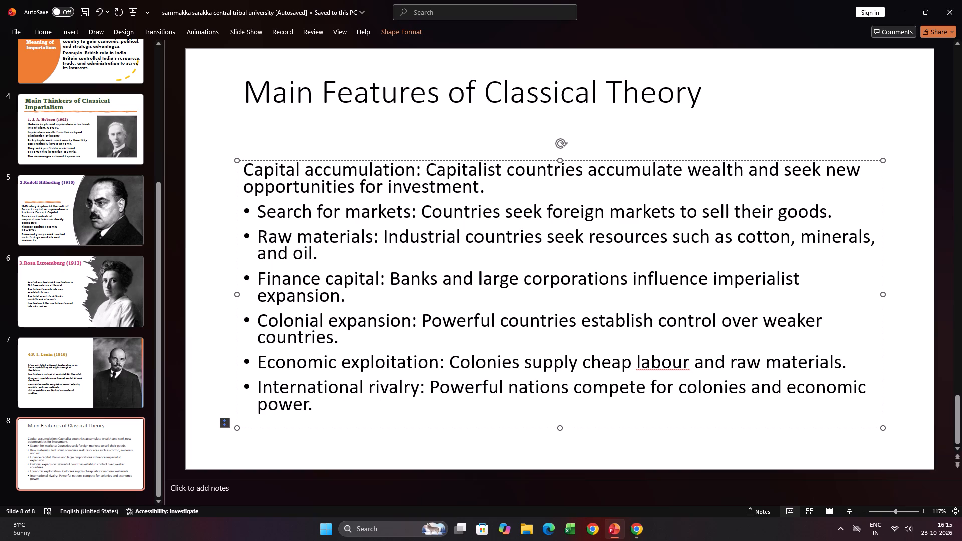
{"action": "key", "text": "1"}
{"action": "key", "text": "period"}
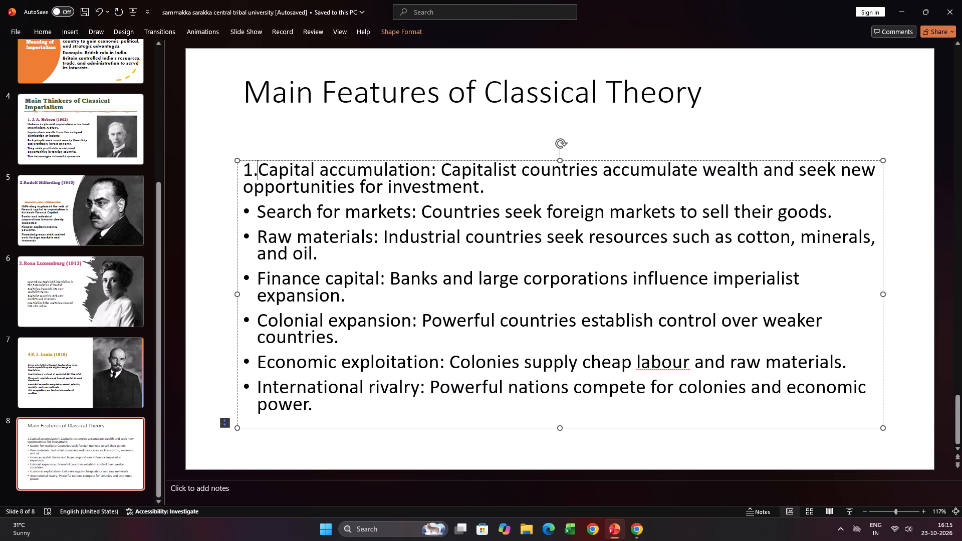
{"action": "left_click", "coordinate": [253, 211]}
{"action": "key", "text": "BackSpace"}
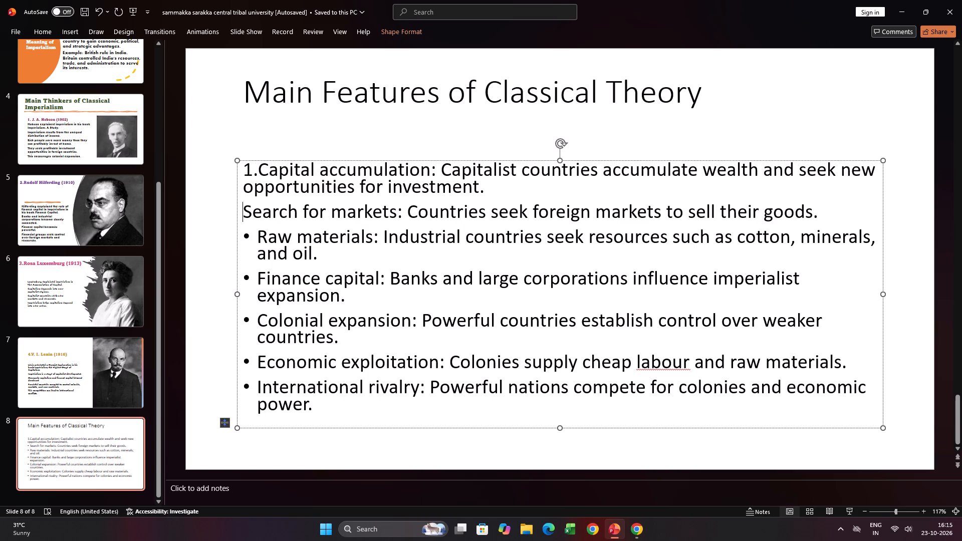
{"action": "key", "text": "2"}
{"action": "key", "text": "period"}
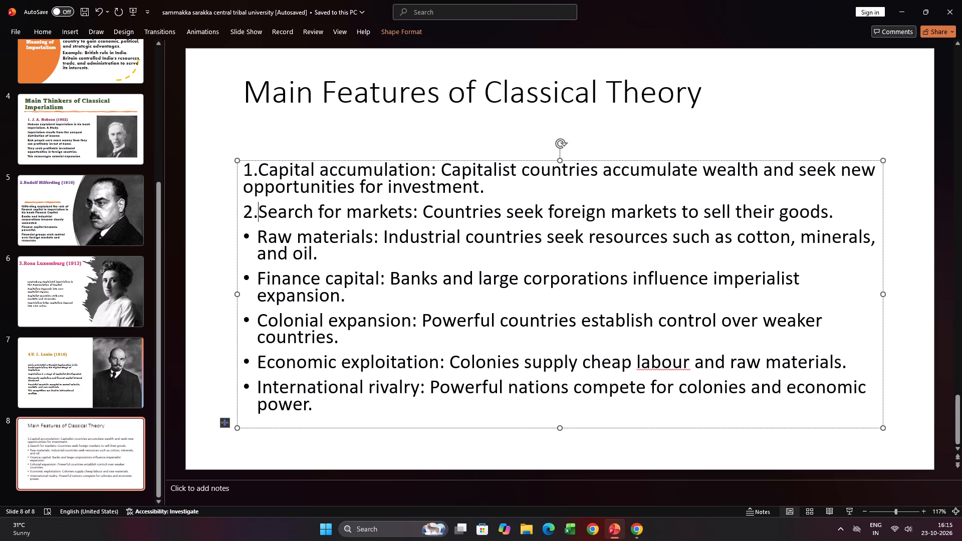
{"action": "left_click", "coordinate": [256, 242]}
{"action": "key", "text": "BackSpace"}
{"action": "key", "text": "3"}
{"action": "key", "text": "period"}
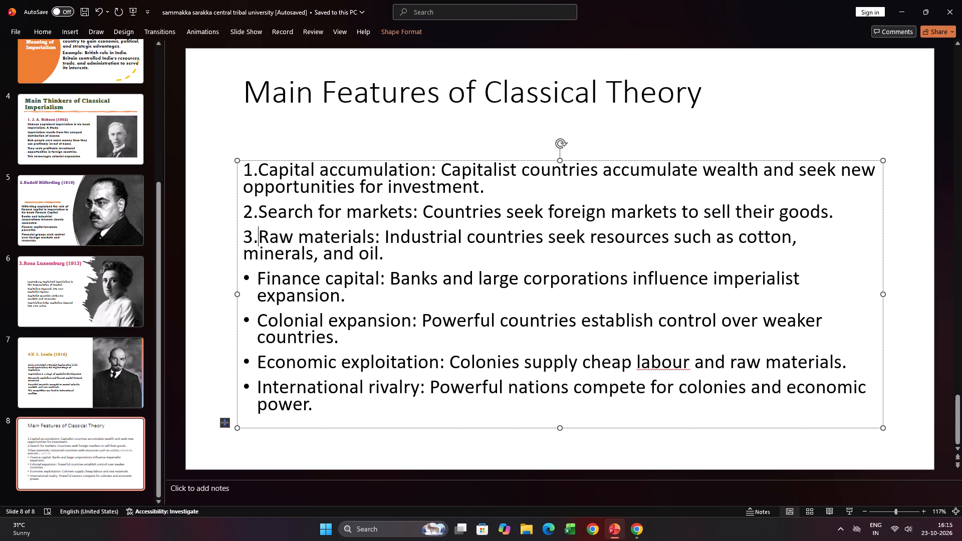
Replace the bullets of the Finance capital, Colonial expansion, Economic exploitation and International rivalry paragraphs with "4.", "5.", "6." and "7.".
{"action": "left_click", "coordinate": [258, 277]}
{"action": "key", "text": "BackSpace"}
{"action": "key", "text": "4"}
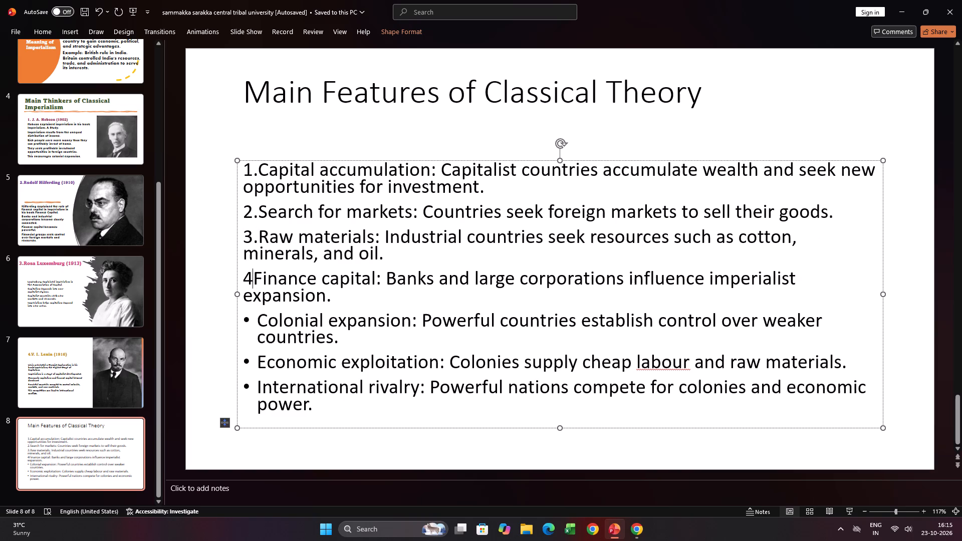
{"action": "key", "text": "period"}
{"action": "left_click", "coordinate": [255, 318]}
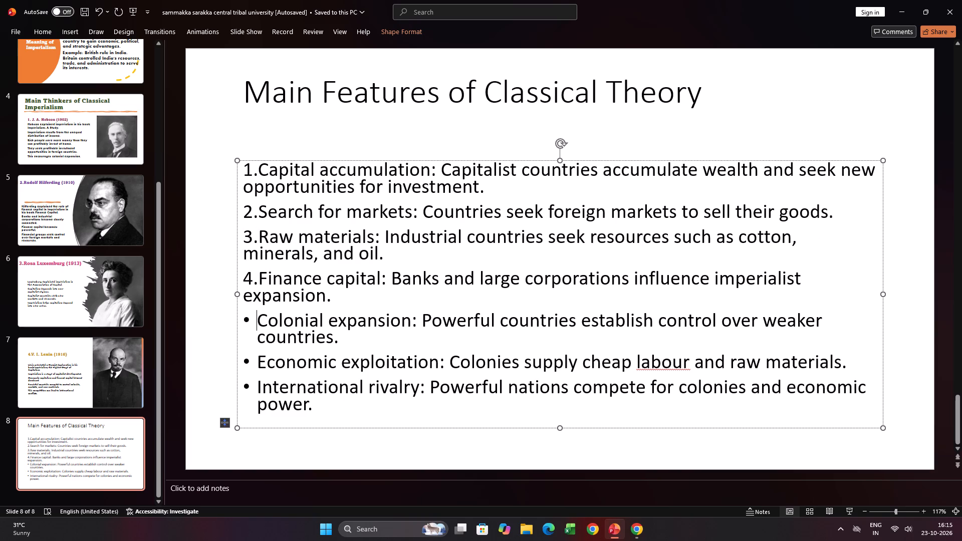
{"action": "key", "text": "BackSpace"}
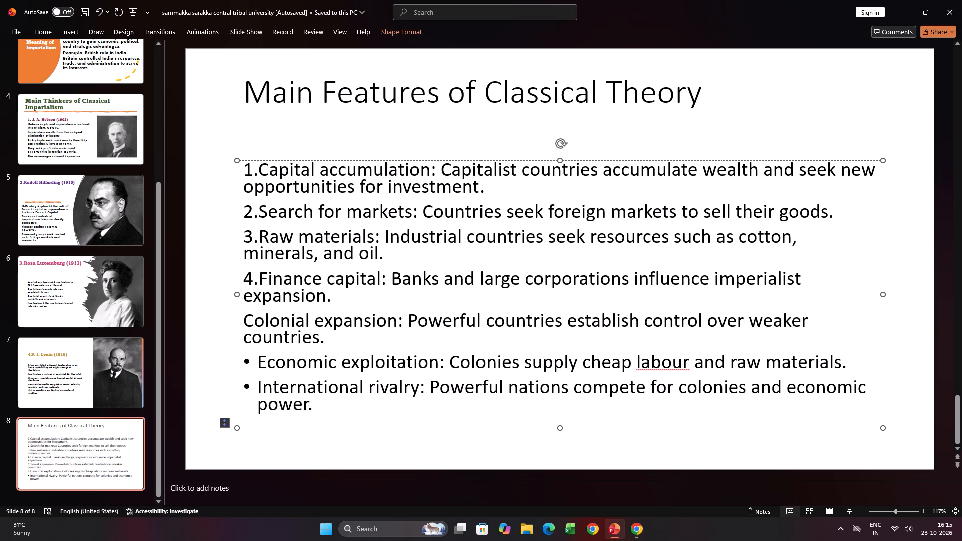
{"action": "type", "text": "5."}
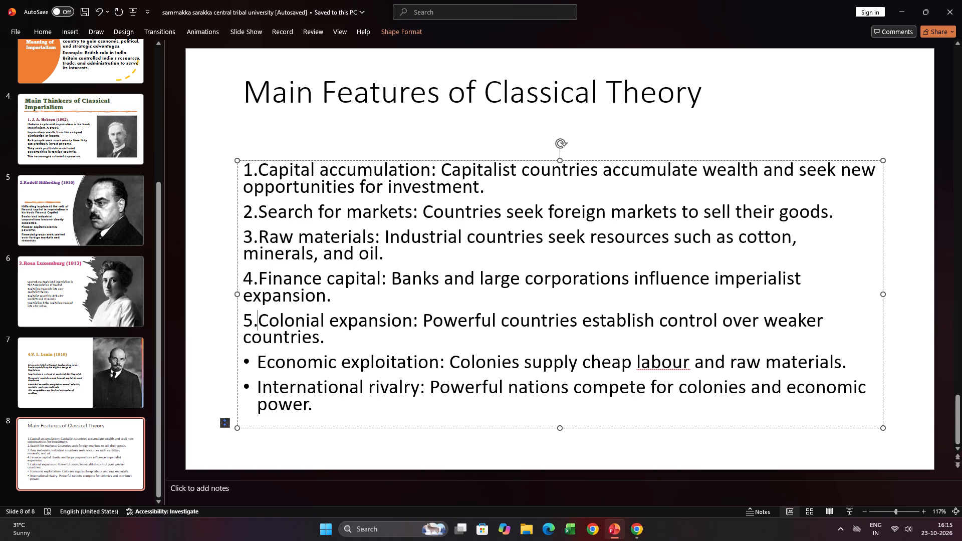
{"action": "left_click", "coordinate": [253, 361]}
{"action": "key", "text": "BackSpace"}
{"action": "type", "text": "6."}
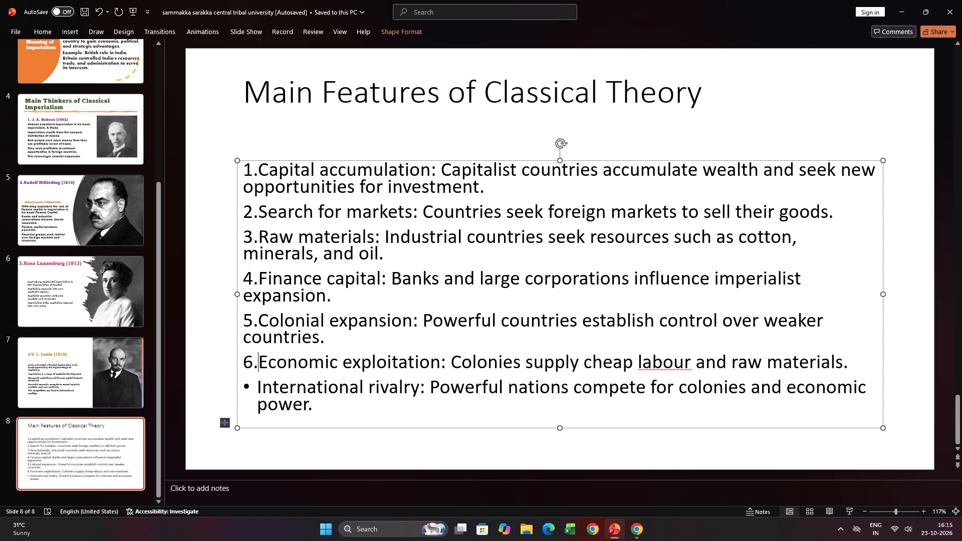
{"action": "left_click", "coordinate": [256, 385]}
{"action": "key", "text": "BackSpace"}
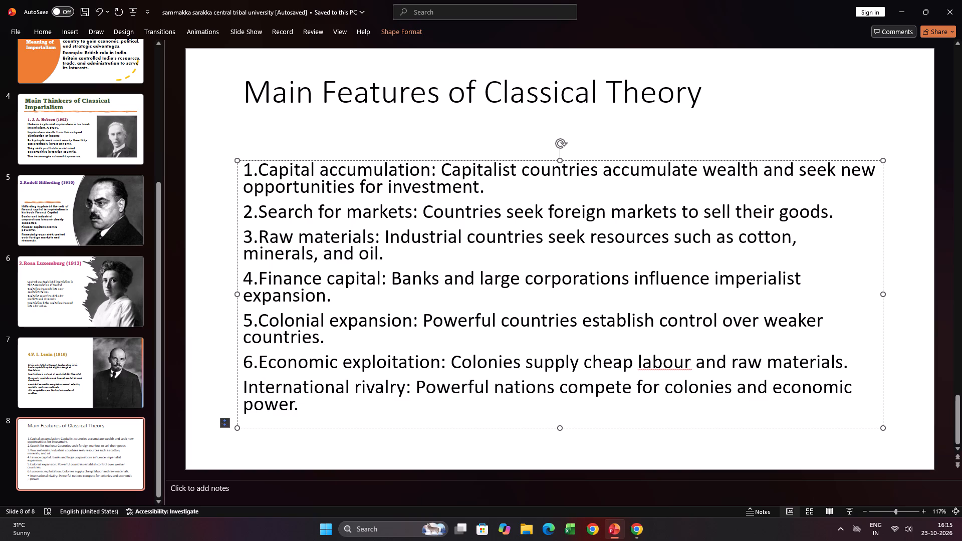
{"action": "key", "text": "7"}
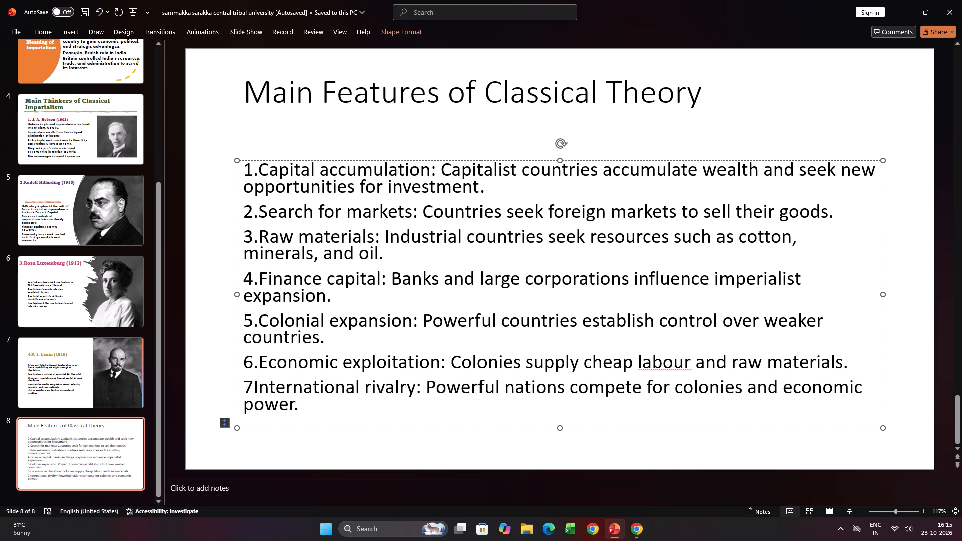
{"action": "key", "text": "period"}
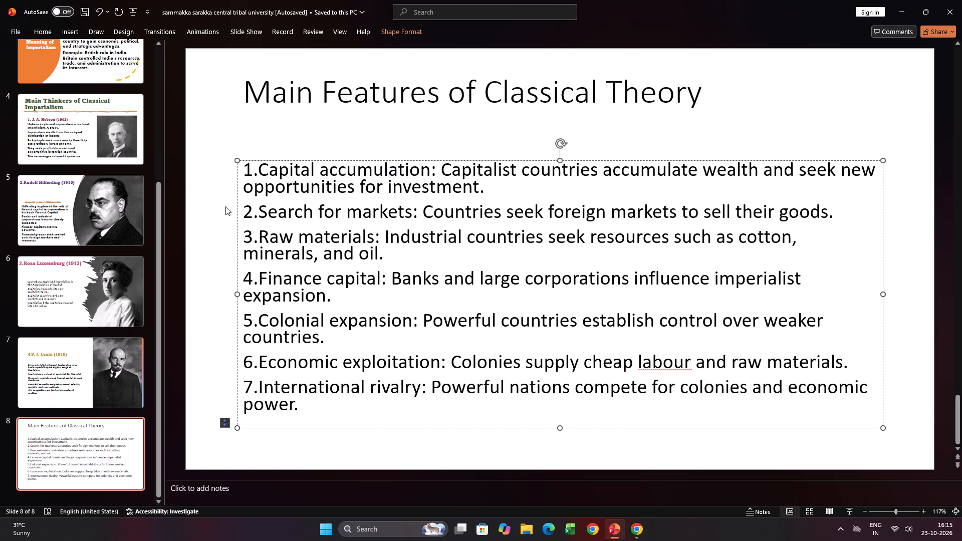
Format the whole "Main Features of Classical Theory" title at size 40 in the Amasis MT Pro Black font.
{"action": "left_click_drag", "start_coordinate": [244, 99], "coordinate": [386, 85]}
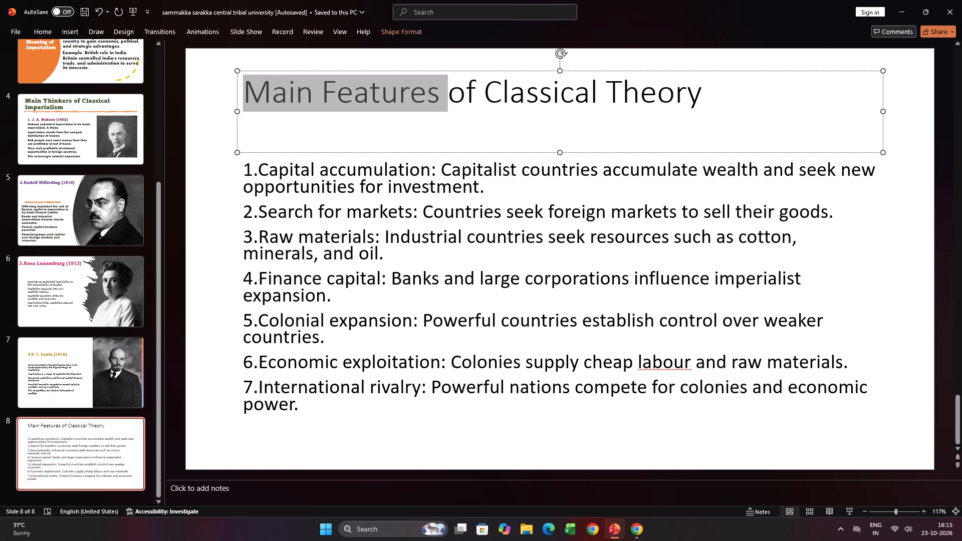
{"action": "left_click_drag", "start_coordinate": [386, 85], "coordinate": [674, 100]}
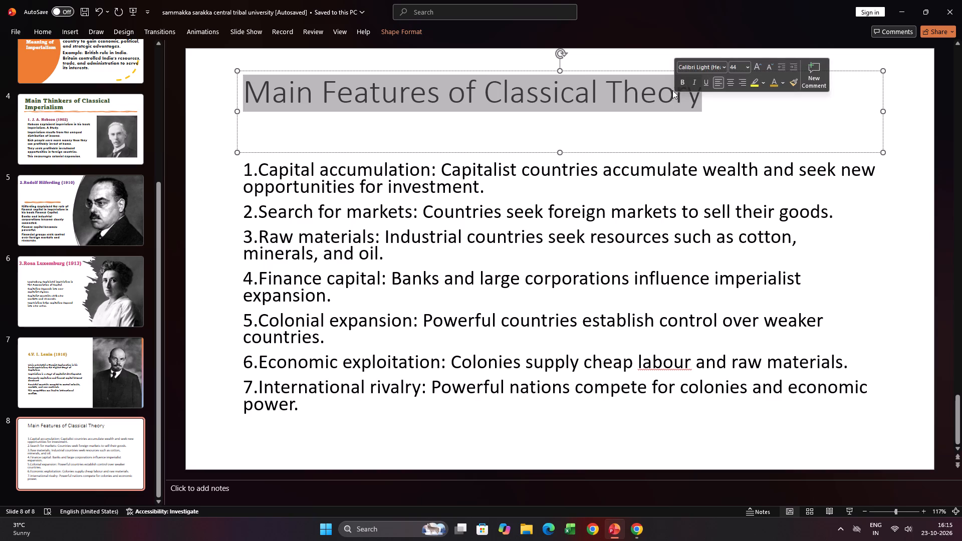
{"action": "left_click", "coordinate": [772, 65]}
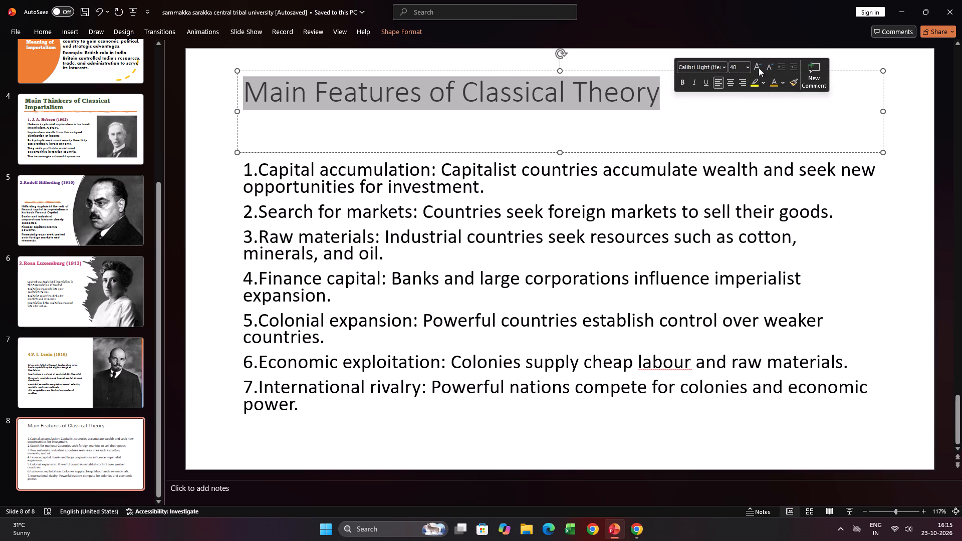
{"action": "left_click", "coordinate": [726, 67]}
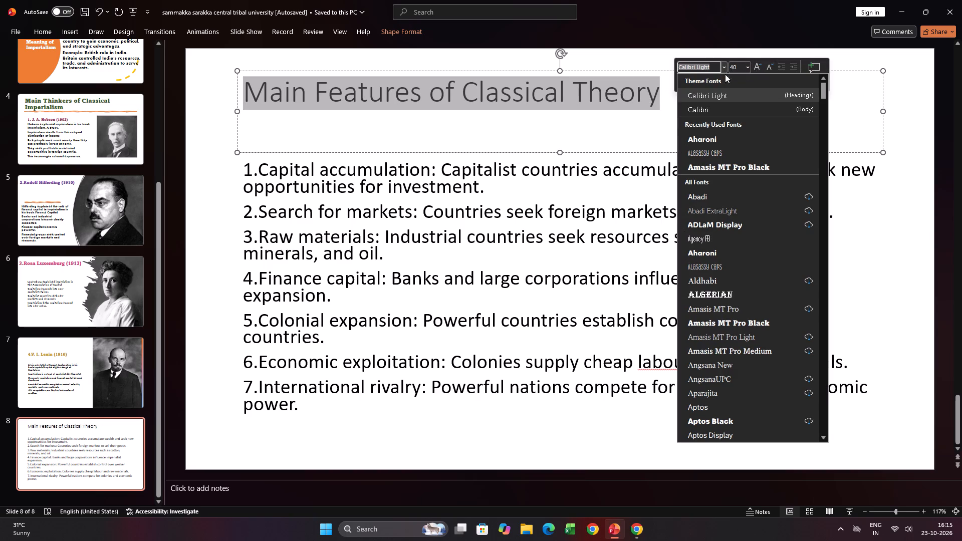
{"action": "left_click", "coordinate": [719, 166]}
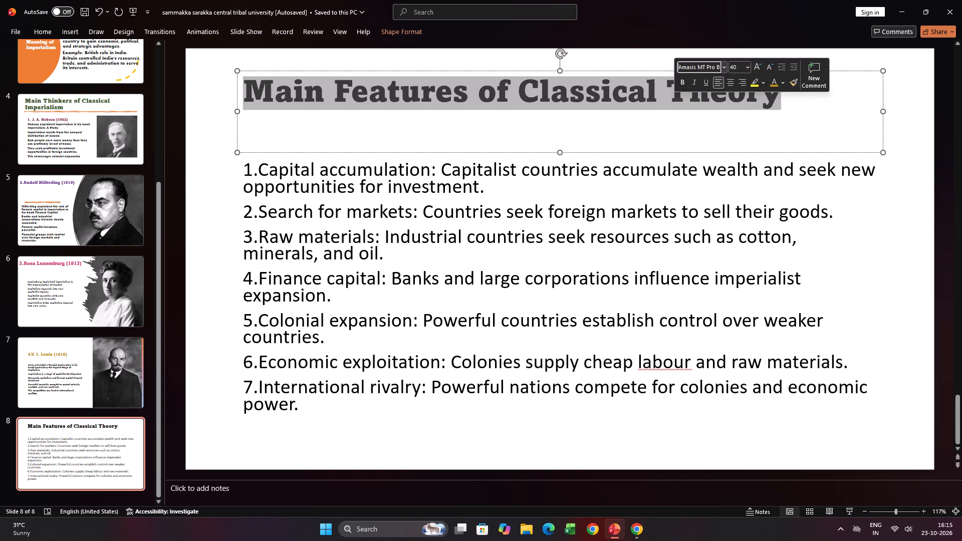
Enlarge the "1.Capital accumulation:" label to size 28 and colour it with the darker 25% green theme colour.
{"action": "left_click_drag", "start_coordinate": [244, 168], "coordinate": [430, 173]}
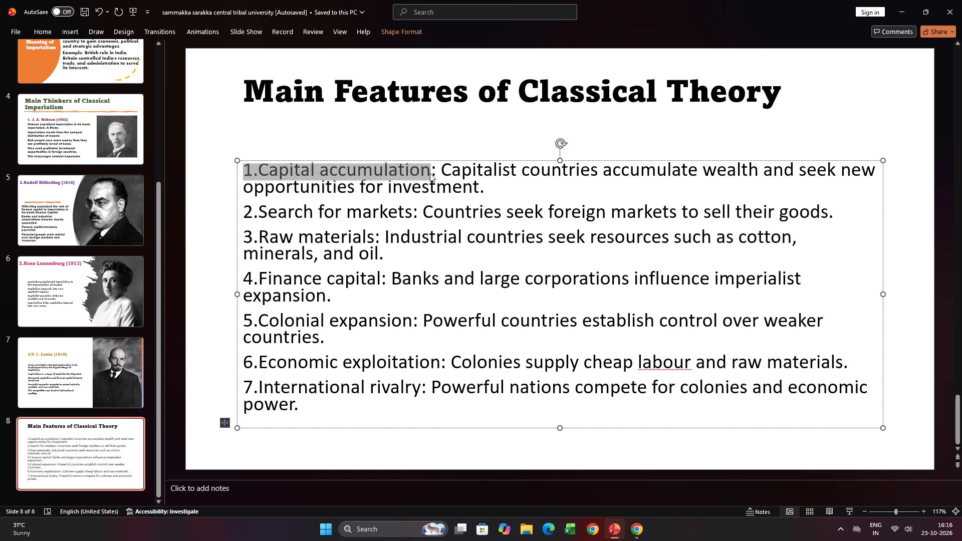
{"action": "left_click_drag", "start_coordinate": [430, 173], "coordinate": [440, 172]}
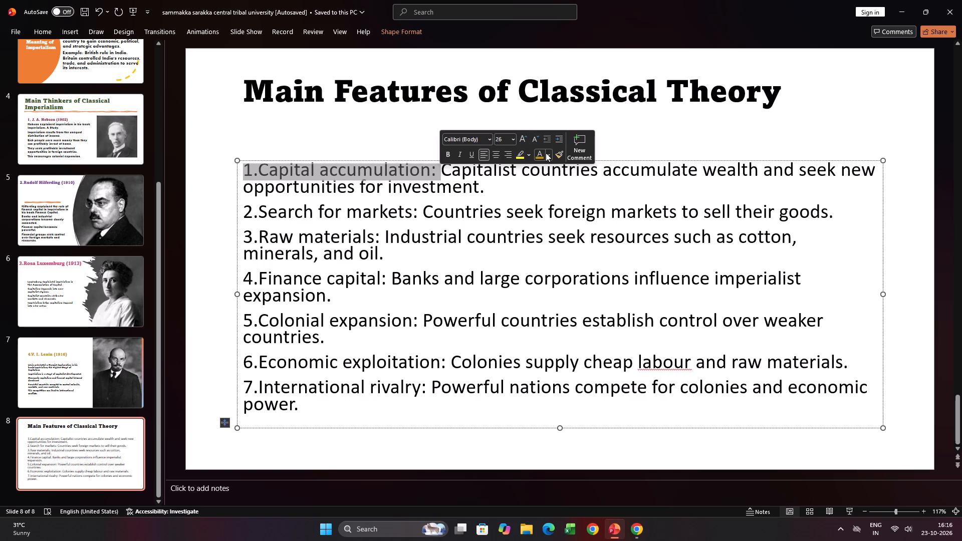
{"action": "left_click", "coordinate": [523, 137]}
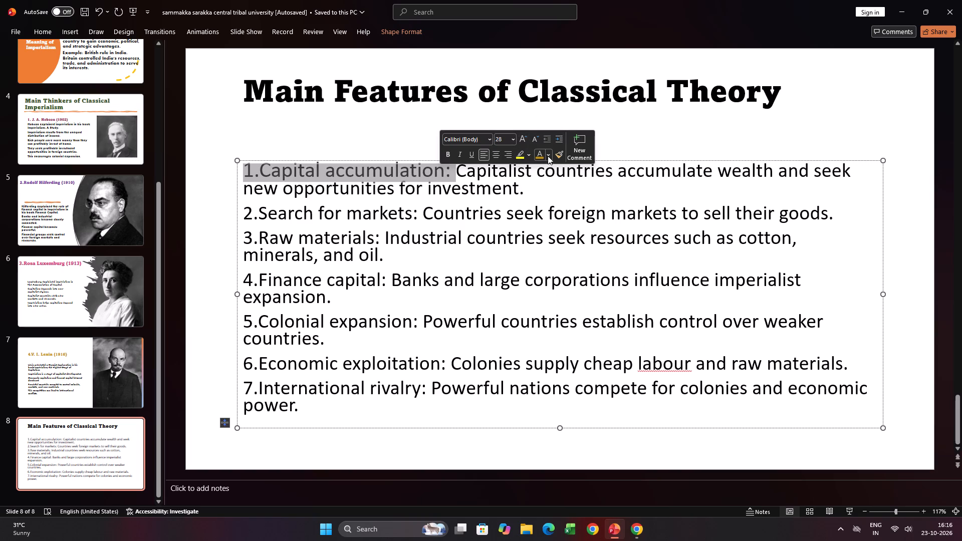
{"action": "left_click", "coordinate": [548, 155]}
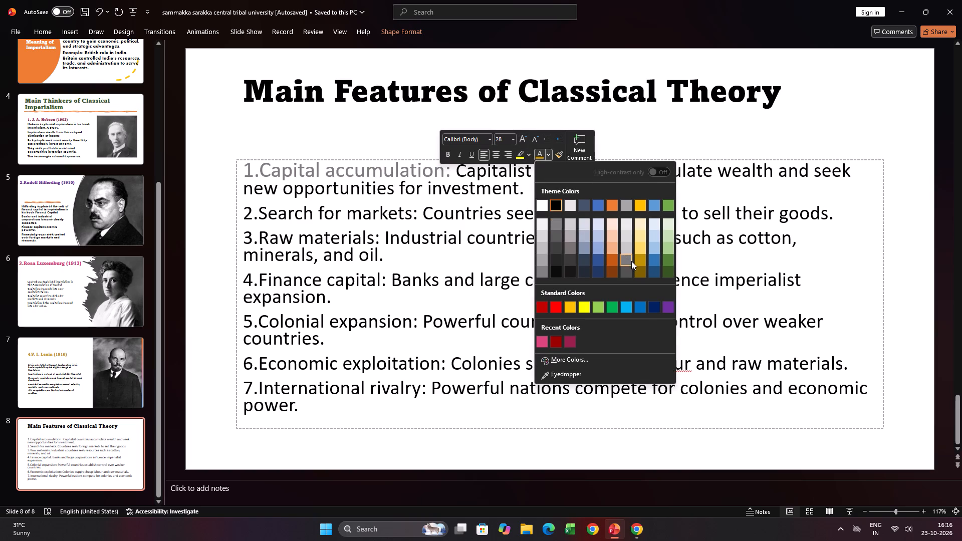
{"action": "left_click", "coordinate": [671, 262]}
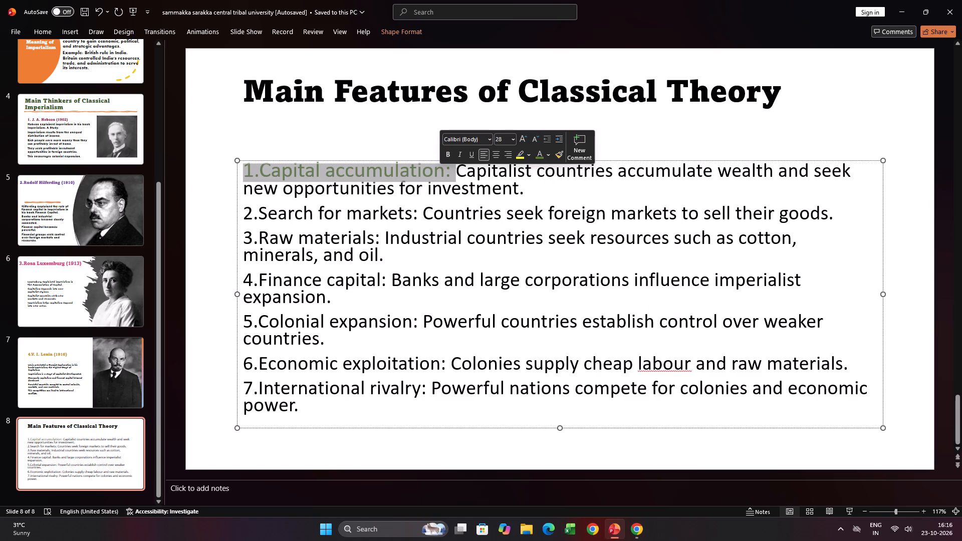
Colour the "2.Search for markets:" label with the darker 50% orange theme colour and "3.Raw materials:" with the darker 50% blue.
{"action": "left_click_drag", "start_coordinate": [245, 210], "coordinate": [417, 220]}
{"action": "left_click", "coordinate": [526, 202]}
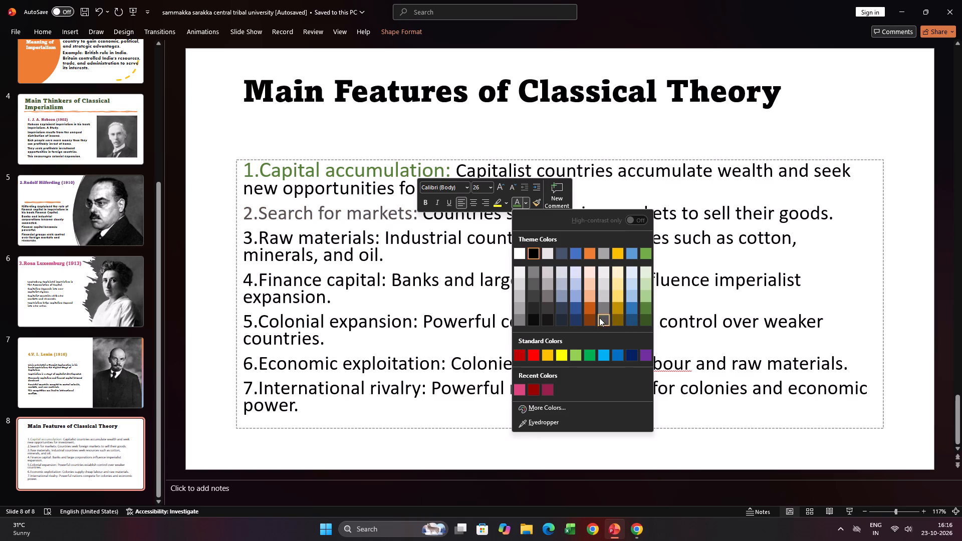
{"action": "left_click", "coordinate": [586, 320]}
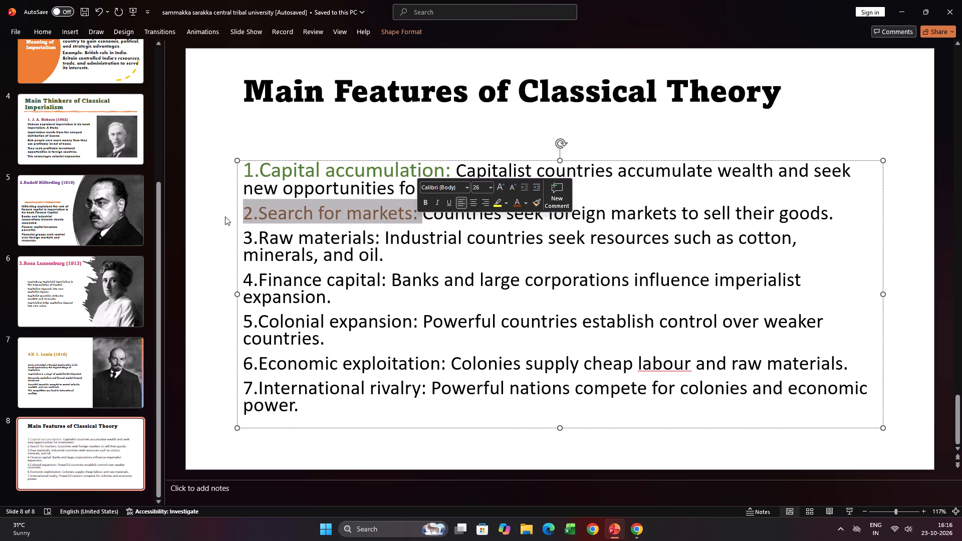
{"action": "left_click_drag", "start_coordinate": [247, 232], "coordinate": [368, 237]}
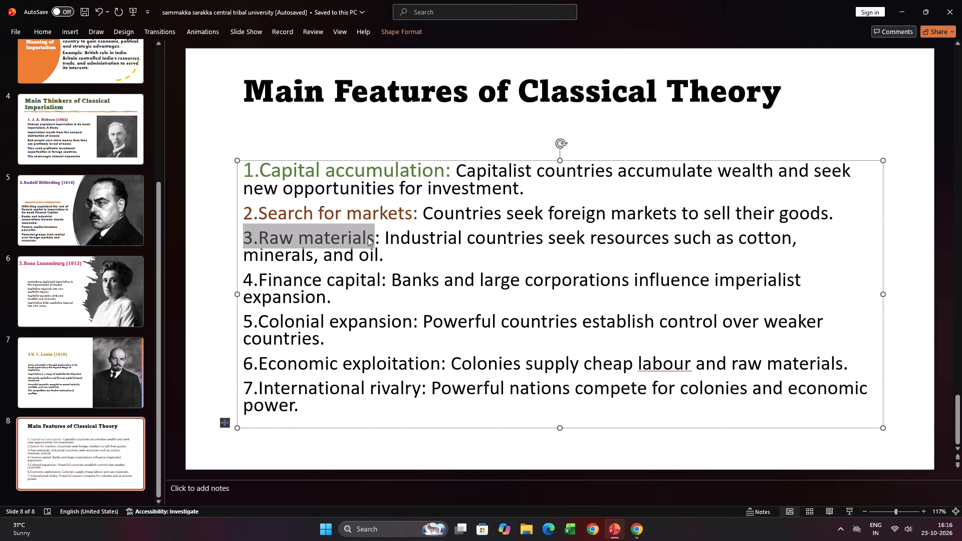
{"action": "left_click_drag", "start_coordinate": [368, 237], "coordinate": [383, 239]}
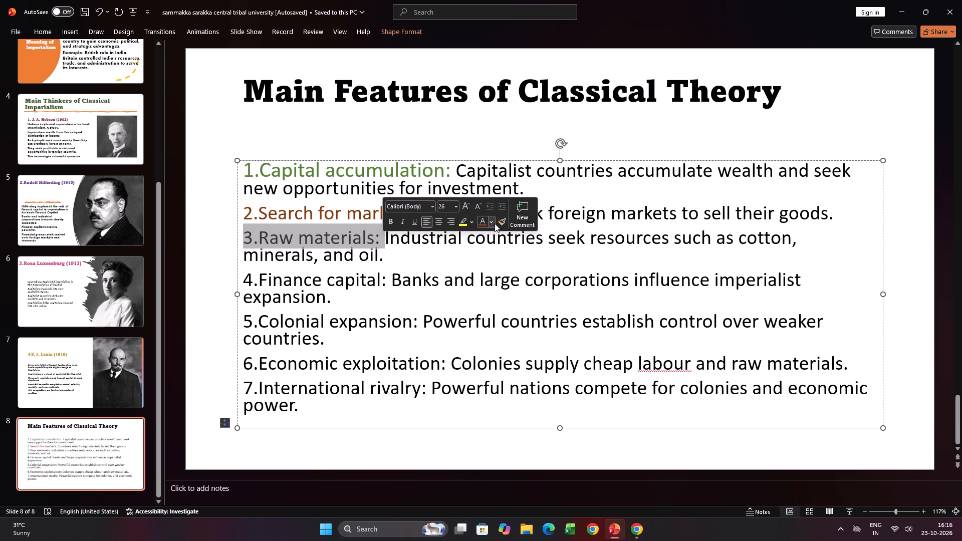
{"action": "left_click", "coordinate": [495, 223]}
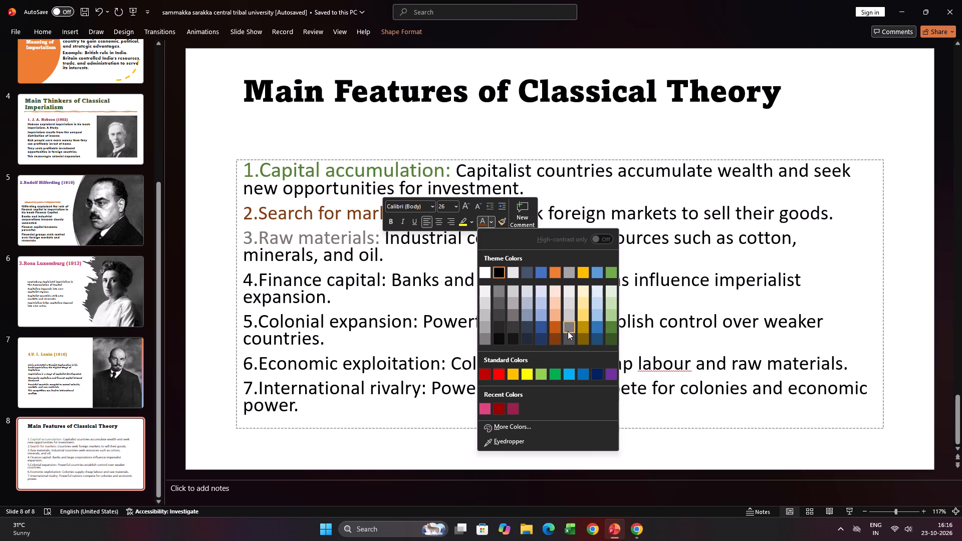
{"action": "left_click", "coordinate": [593, 341]}
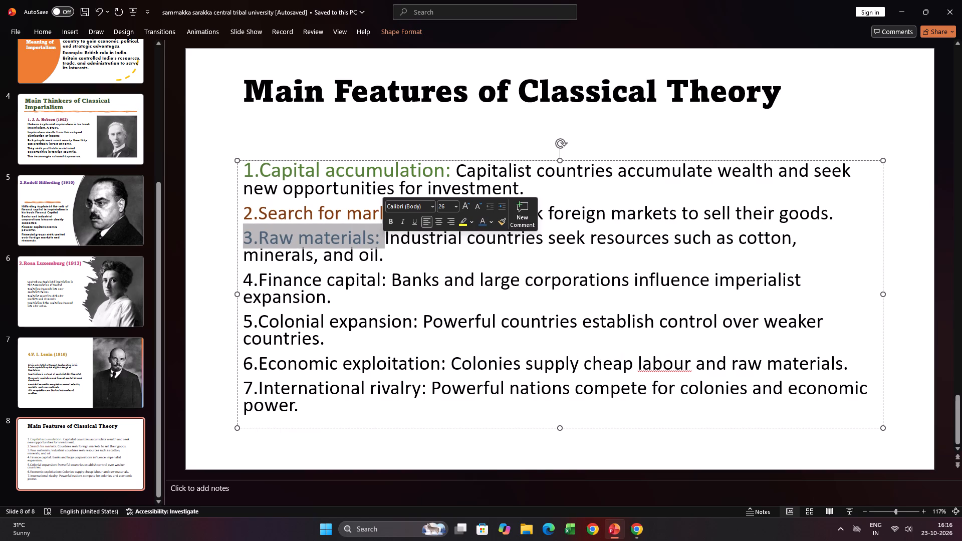
Colour the "4.Finance capital:" label standard dark blue and the "5.Colonial expansion:" label with the recently used dark red.
{"action": "left_click_drag", "start_coordinate": [243, 282], "coordinate": [379, 285]}
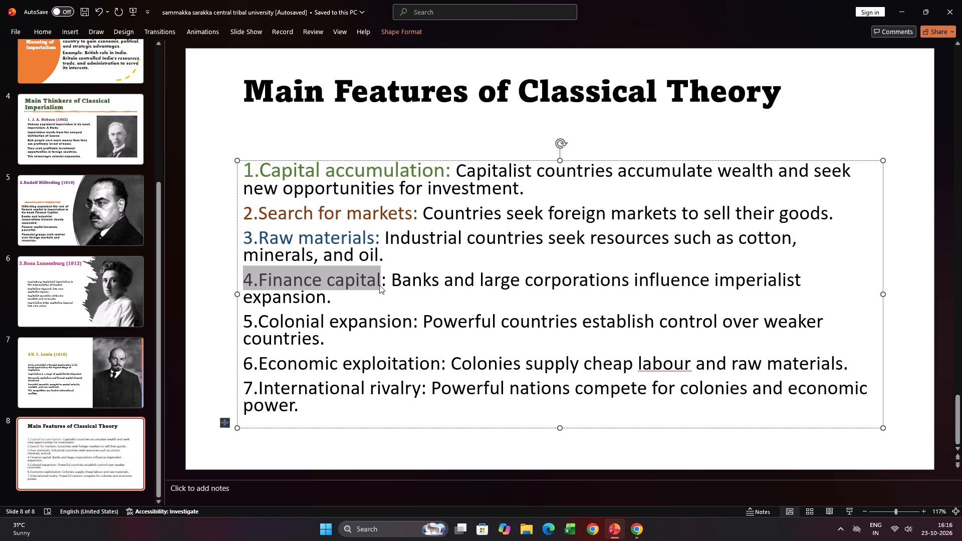
{"action": "left_click_drag", "start_coordinate": [379, 285], "coordinate": [389, 285]}
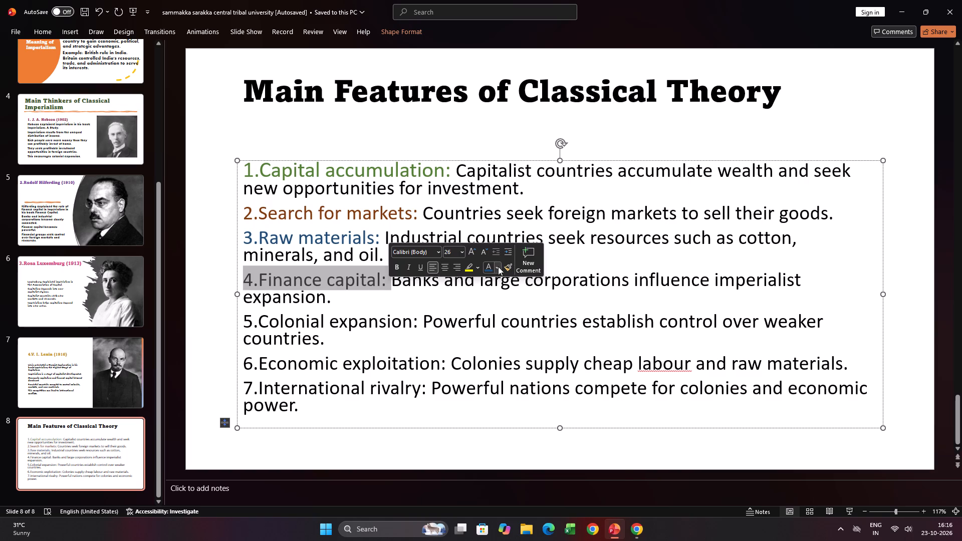
{"action": "left_click", "coordinate": [498, 266]}
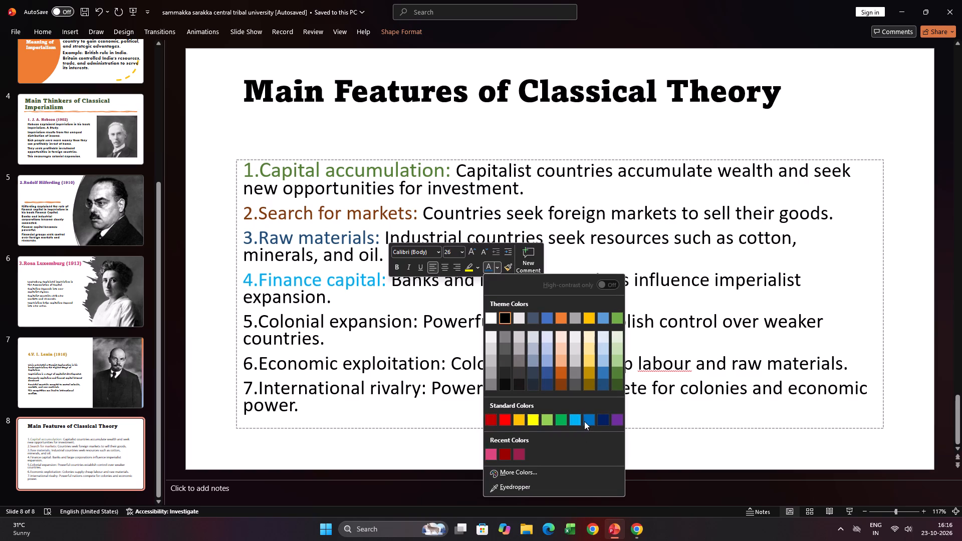
{"action": "left_click", "coordinate": [610, 425]}
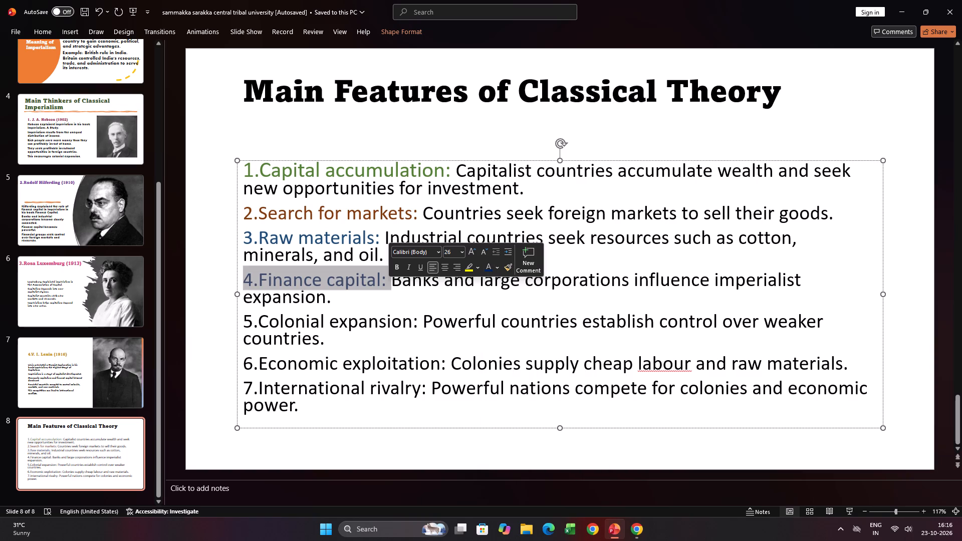
{"action": "left_click_drag", "start_coordinate": [244, 323], "coordinate": [346, 331]}
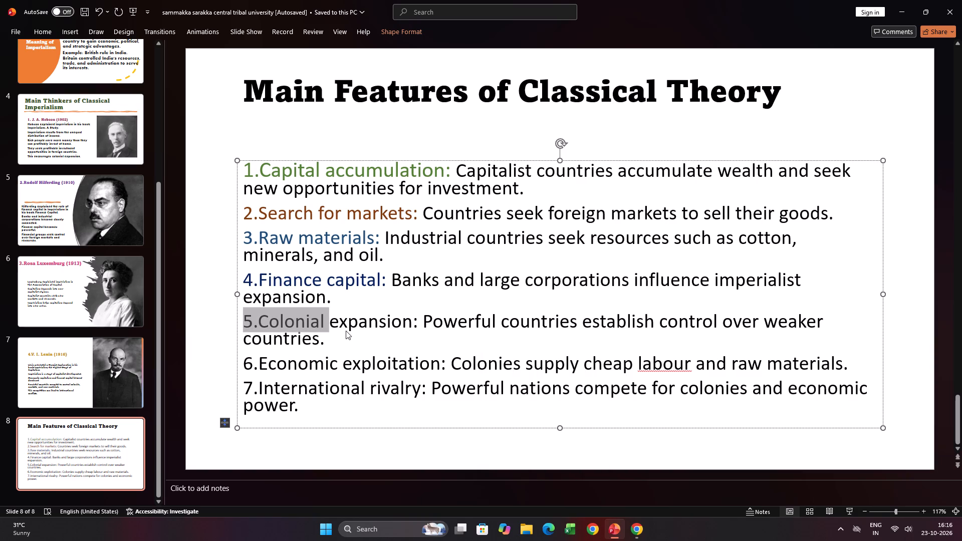
{"action": "left_click_drag", "start_coordinate": [346, 331], "coordinate": [417, 324]}
{"action": "left_click", "coordinate": [524, 308]}
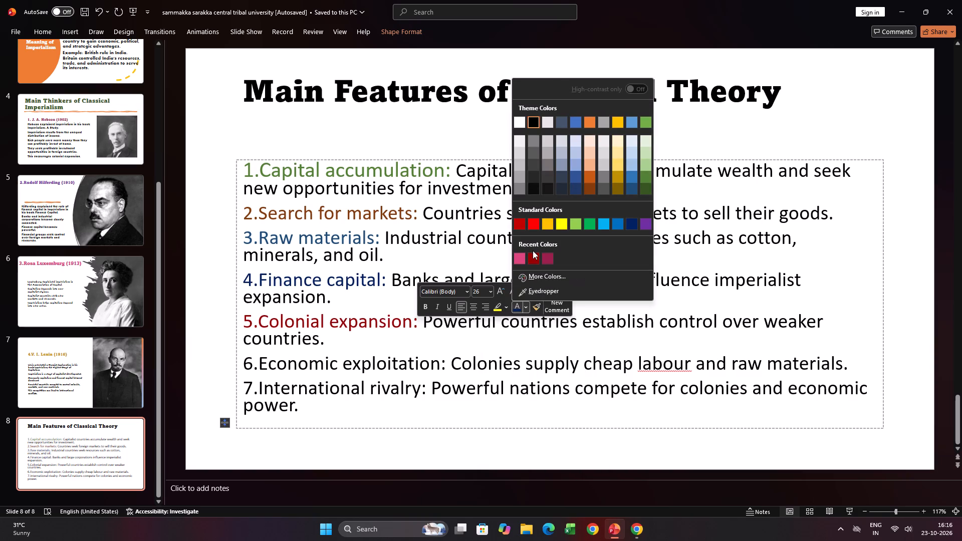
{"action": "left_click", "coordinate": [531, 258]}
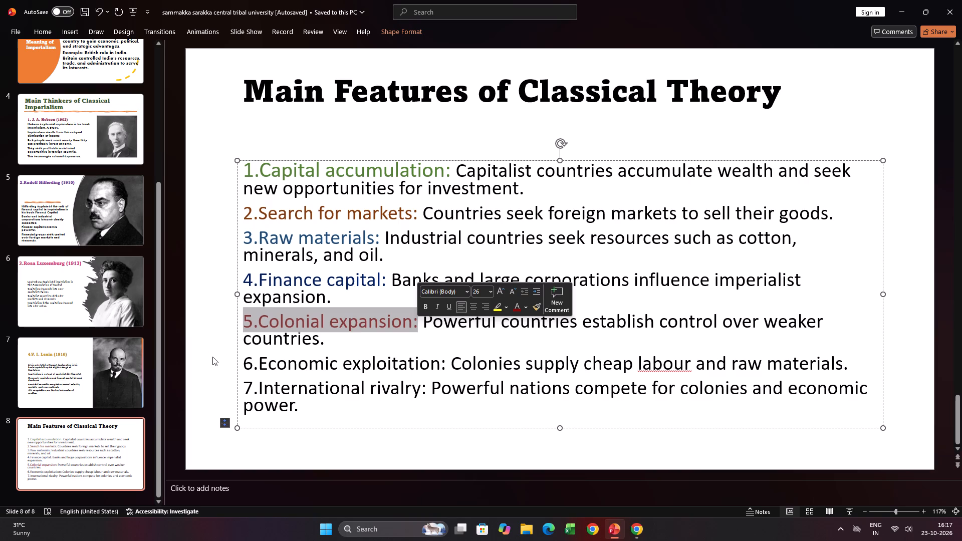
Colour the "6.Economic exploitation:" label with the recently used pink.
{"action": "left_click_drag", "start_coordinate": [243, 365], "coordinate": [452, 363]}
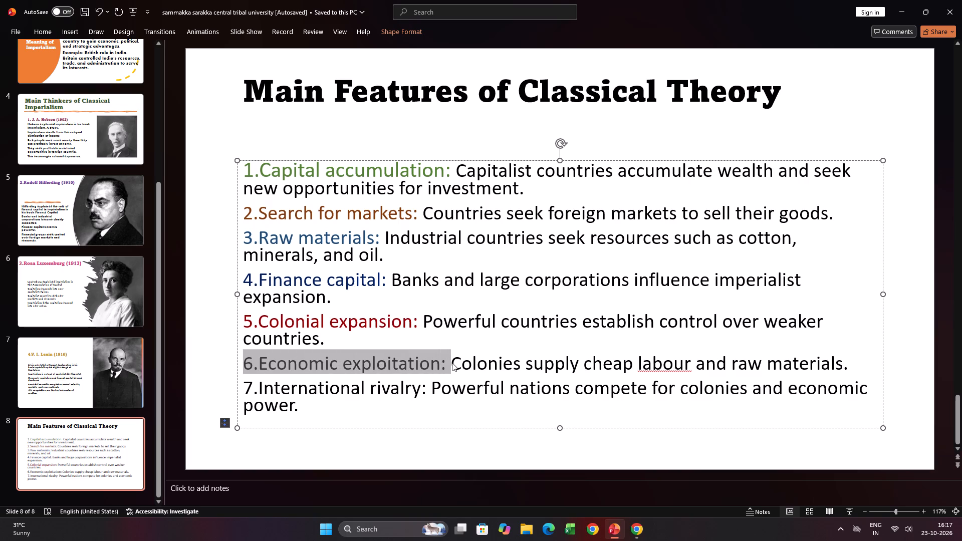
{"action": "left_click_drag", "start_coordinate": [452, 363], "coordinate": [451, 363]}
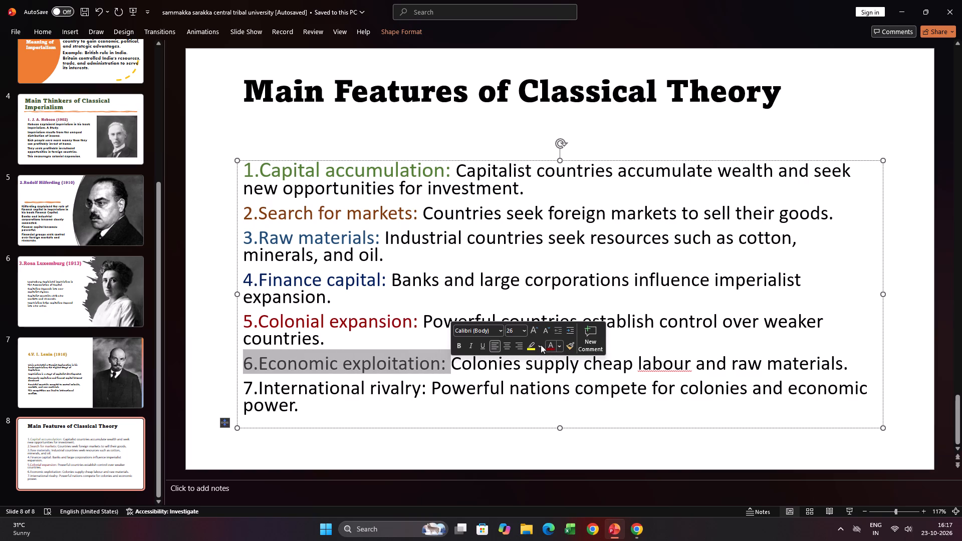
{"action": "left_click", "coordinate": [559, 344]}
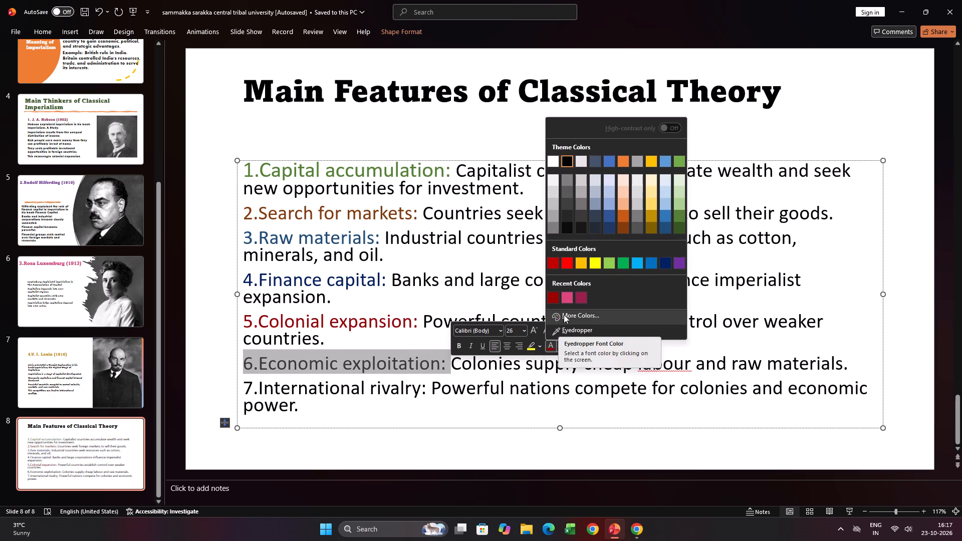
{"action": "left_click", "coordinate": [566, 301]}
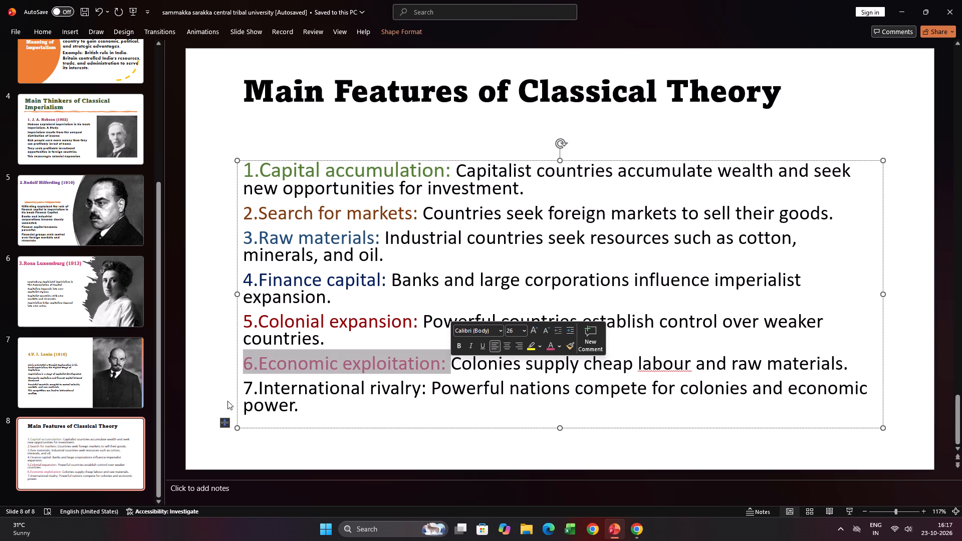
Colour the whole "7.International rivalry:" label, including its number, with the standard purple.
{"action": "left_click_drag", "start_coordinate": [249, 389], "coordinate": [411, 393]}
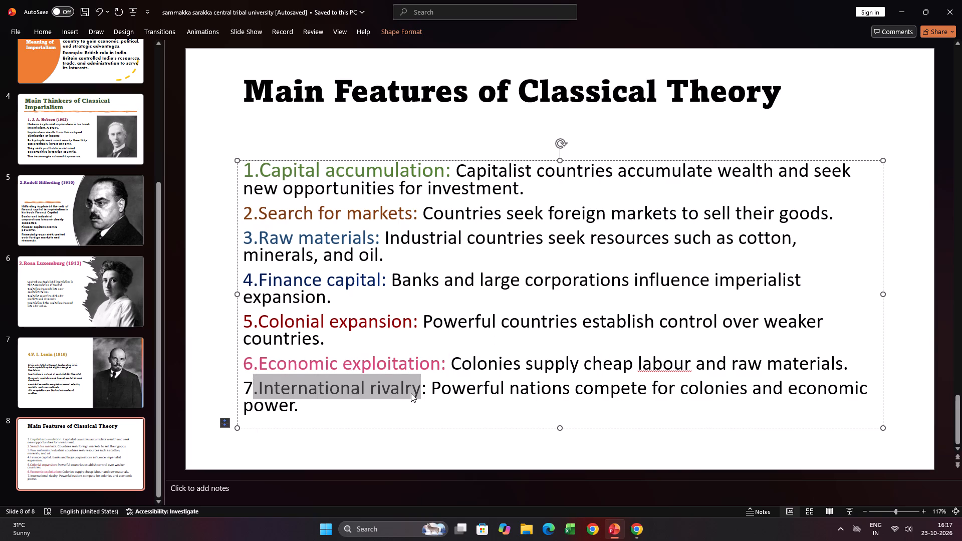
{"action": "left_click_drag", "start_coordinate": [411, 393], "coordinate": [435, 398]}
{"action": "left_click_drag", "start_coordinate": [247, 385], "coordinate": [246, 385]}
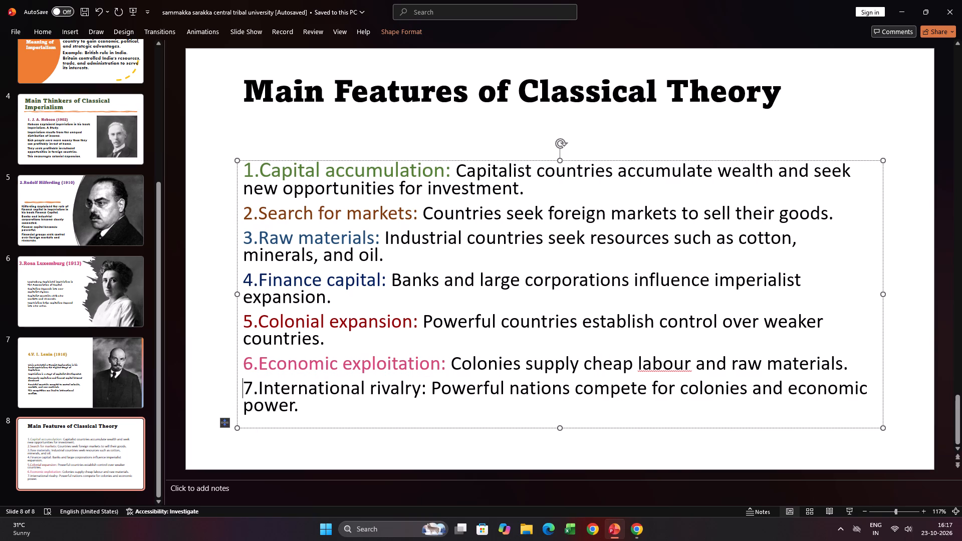
{"action": "left_click_drag", "start_coordinate": [246, 385], "coordinate": [426, 384]}
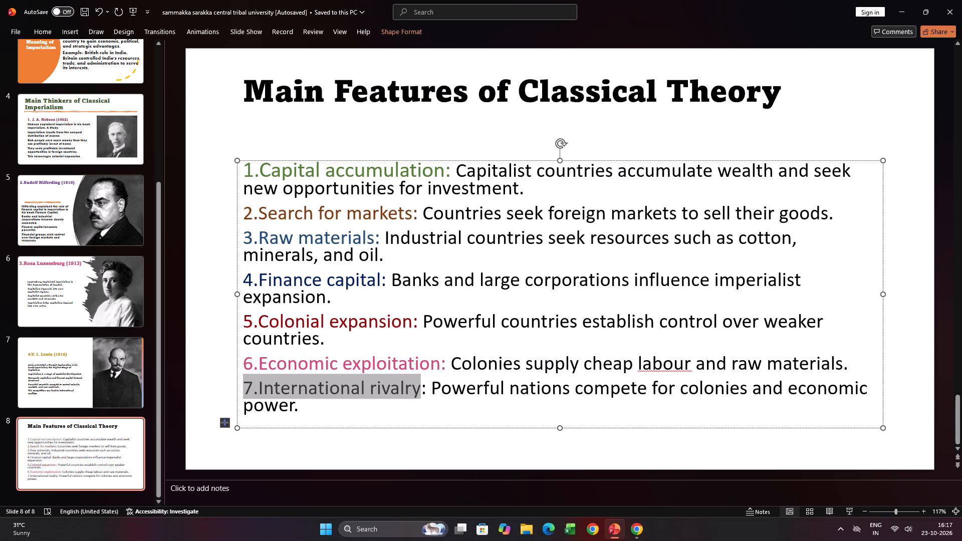
{"action": "left_click_drag", "start_coordinate": [426, 384], "coordinate": [429, 384]}
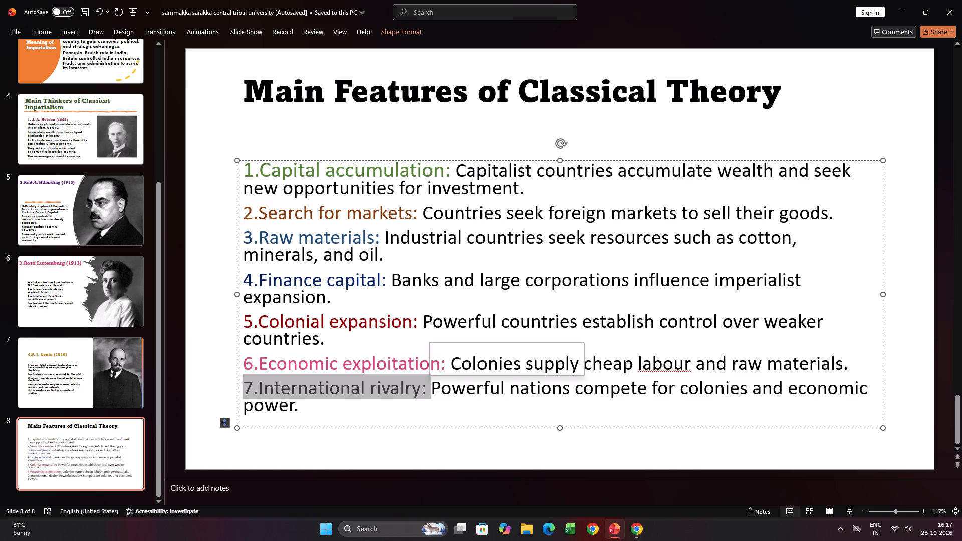
{"action": "right_click", "coordinate": [428, 386]}
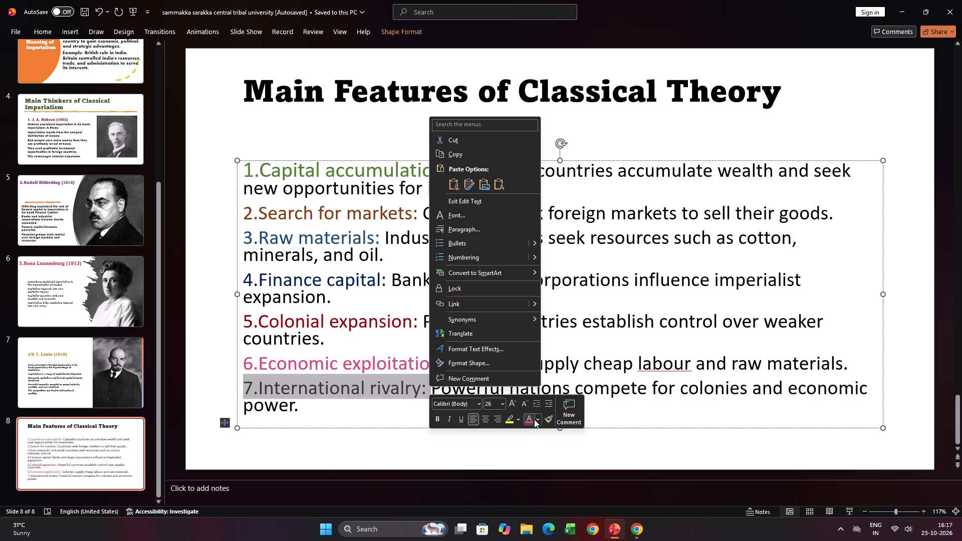
{"action": "left_click", "coordinate": [534, 419]}
{"action": "left_click", "coordinate": [538, 419]}
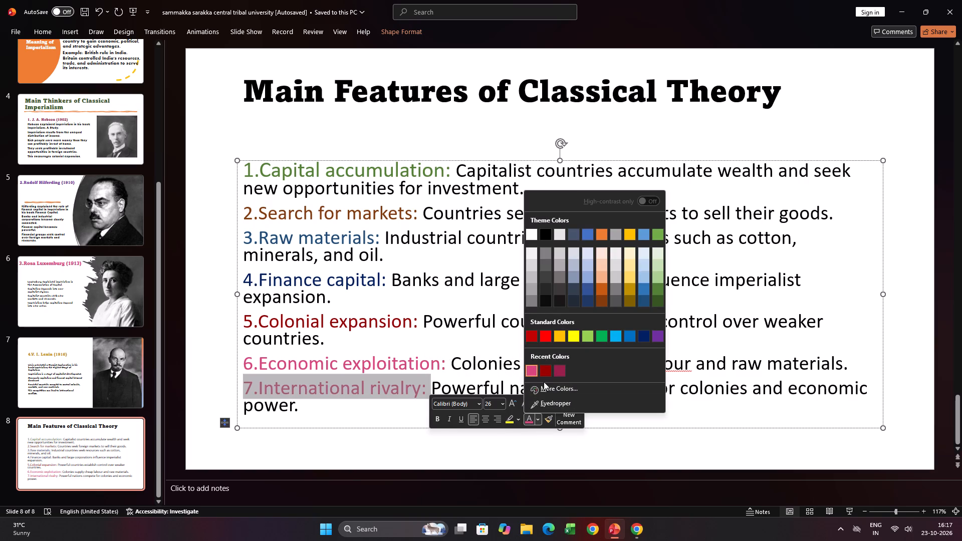
{"action": "left_click", "coordinate": [561, 370]}
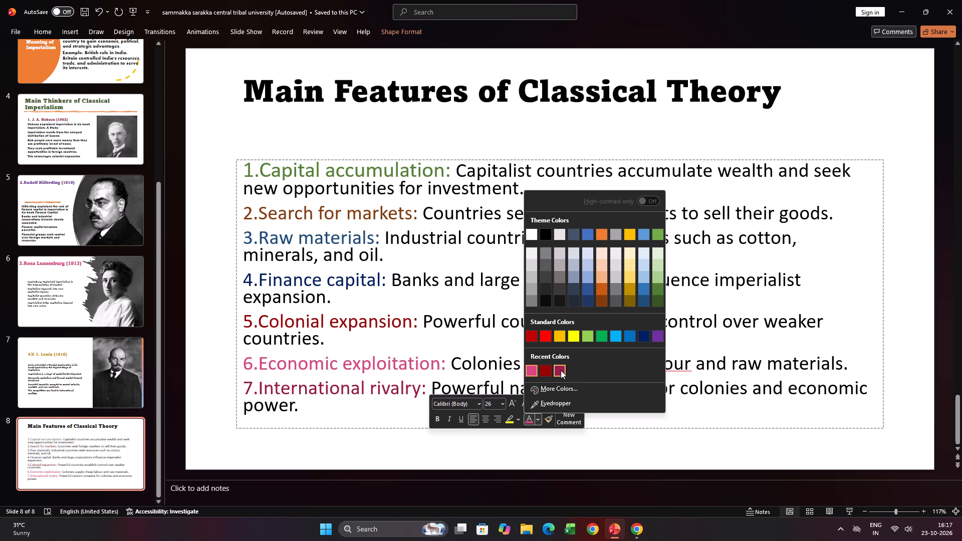
{"action": "left_click", "coordinate": [541, 415]}
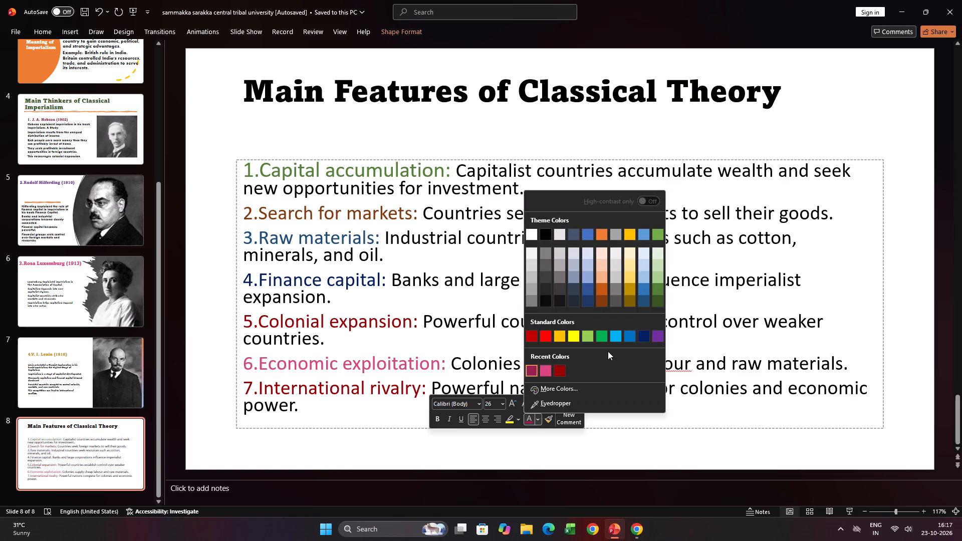
{"action": "left_click", "coordinate": [653, 341]}
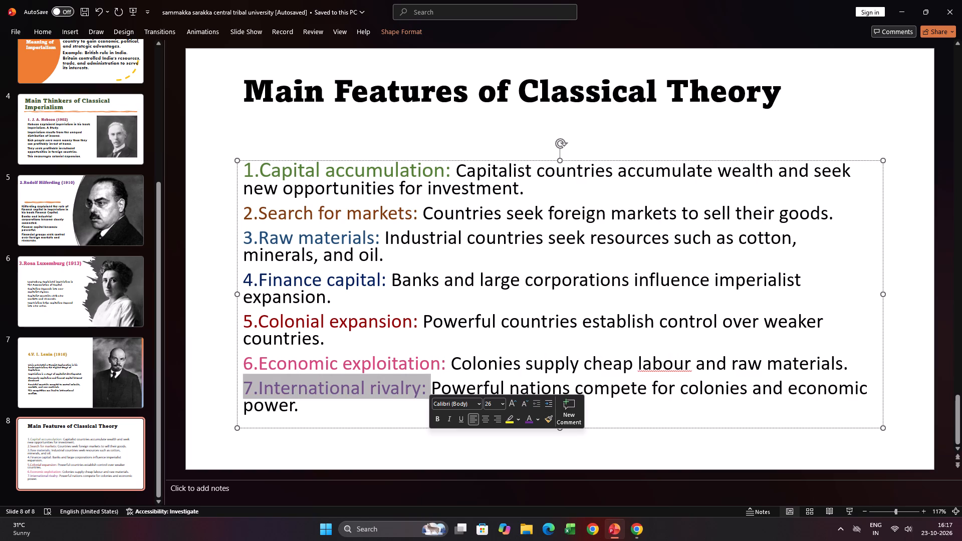
Extend the body text box upward so its top edge sits just below the slide title.
{"action": "left_click_drag", "start_coordinate": [560, 160], "coordinate": [556, 130]}
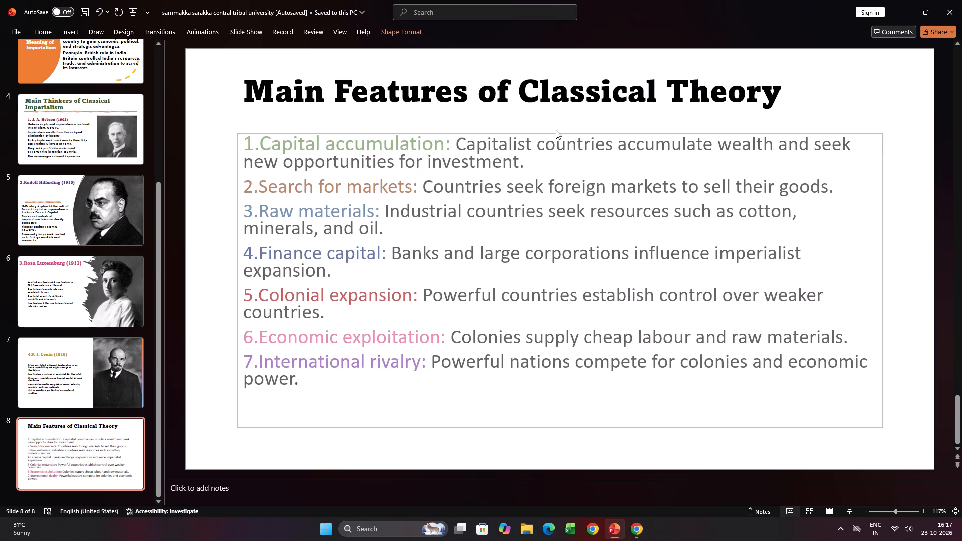
{"action": "left_click_drag", "start_coordinate": [556, 130], "coordinate": [556, 124]}
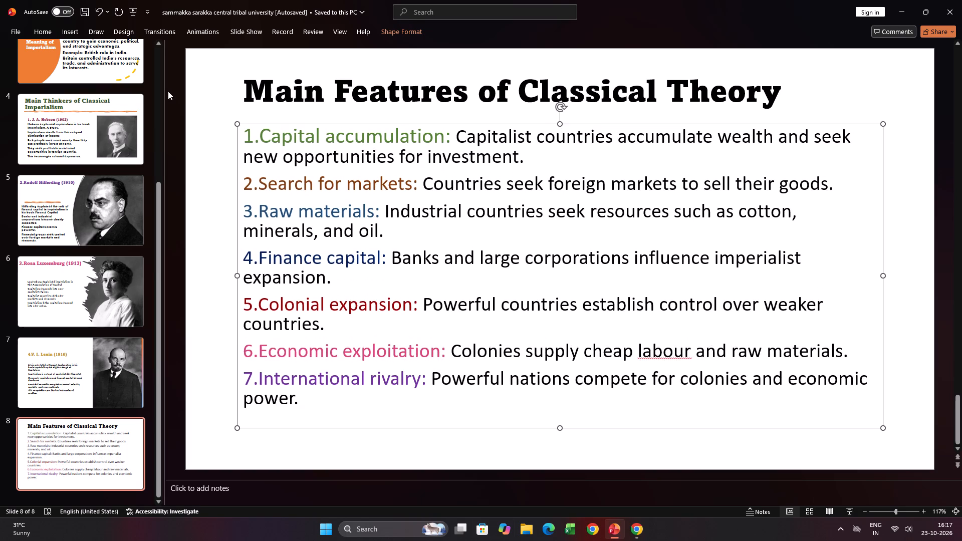
Set all seven numbered points in the body text to the Aharoni font.
{"action": "left_click", "coordinate": [251, 138]}
{"action": "left_click_drag", "start_coordinate": [246, 139], "coordinate": [722, 485]}
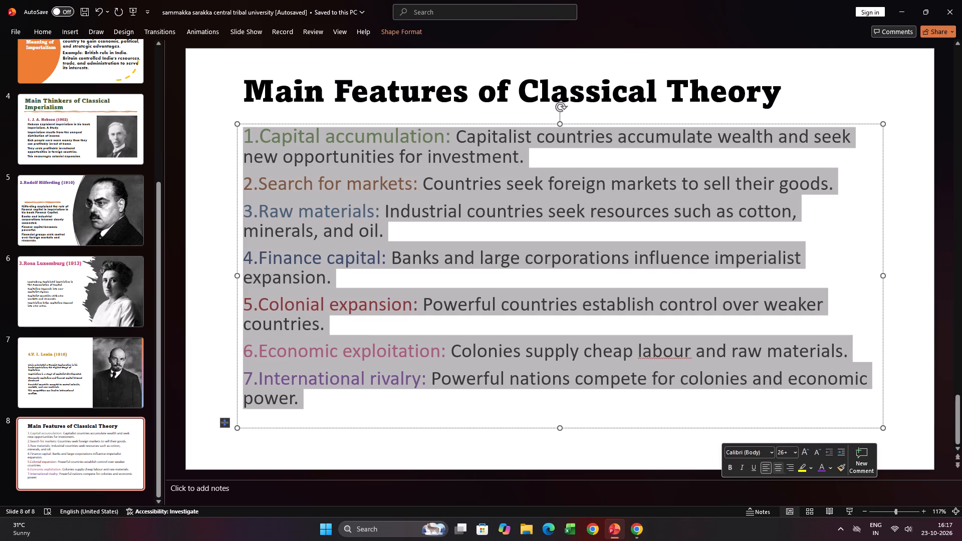
{"action": "left_click", "coordinate": [770, 451]}
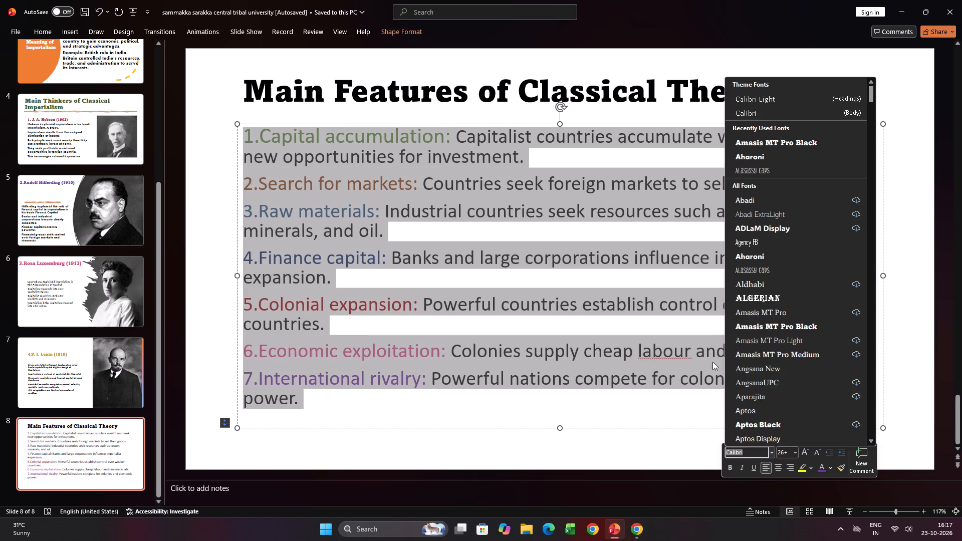
{"action": "left_click", "coordinate": [750, 257]}
{"action": "left_click", "coordinate": [424, 462]}
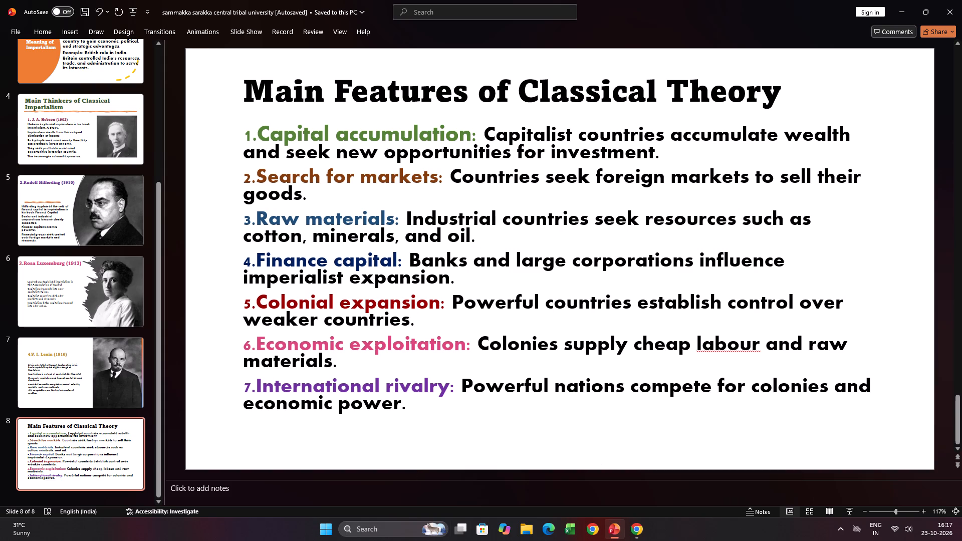
Apply the suggested design to slide 8 that puts the title beside an orange divider and seven stacked orange-to-grey boxes.
{"action": "left_click", "coordinate": [122, 28]}
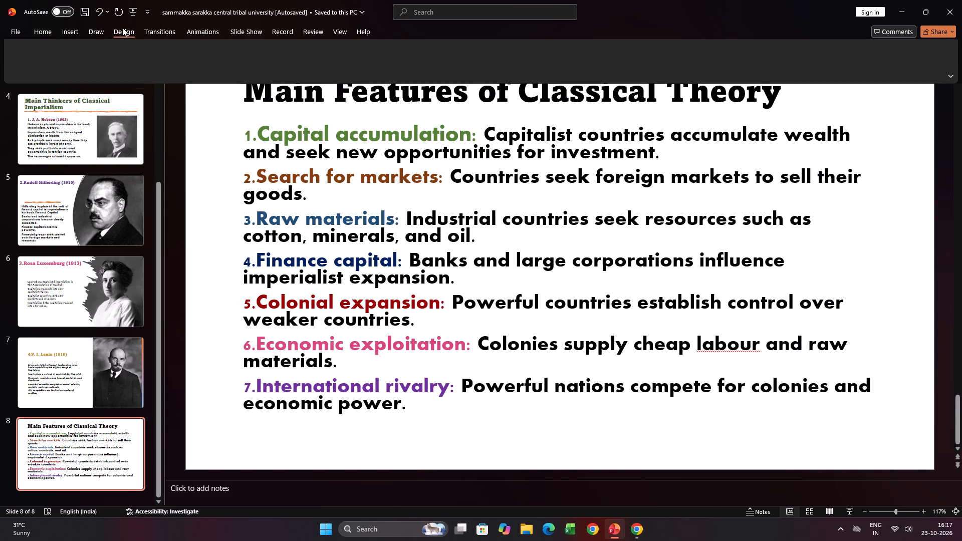
{"action": "left_click", "coordinate": [124, 29]}
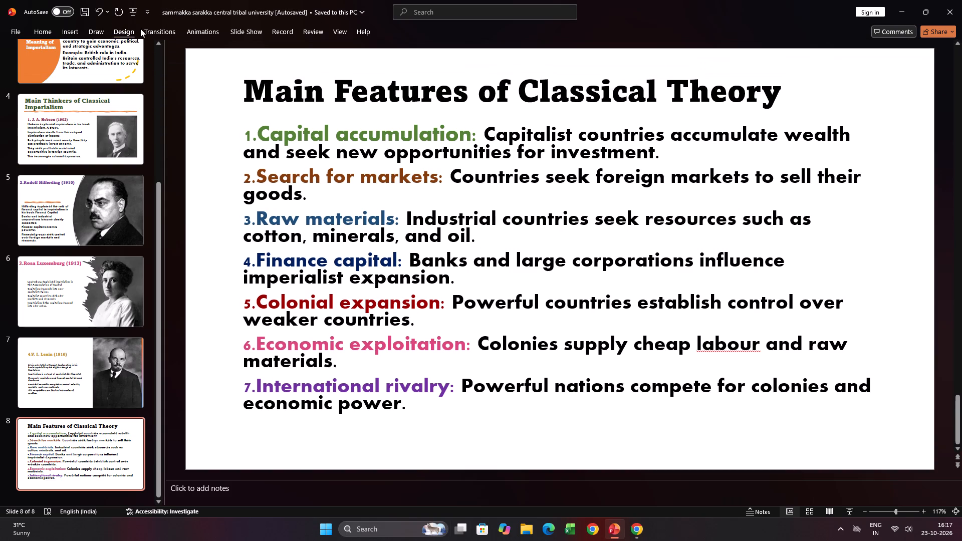
{"action": "left_click", "coordinate": [126, 32]}
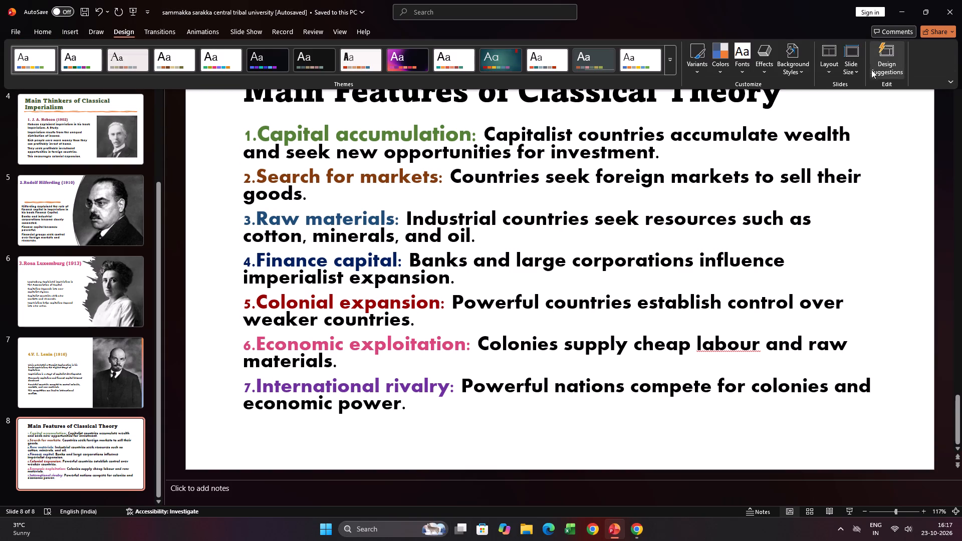
{"action": "left_click", "coordinate": [874, 67]}
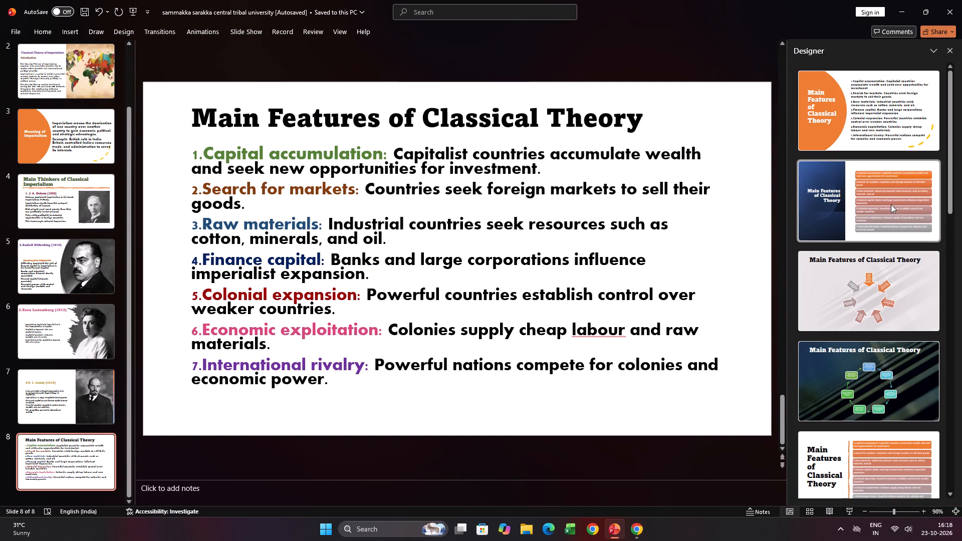
{"action": "scroll", "coordinate": [897, 205], "scroll_direction": "down", "scroll_amount": 12}
{"action": "scroll", "coordinate": [915, 188], "scroll_direction": "down", "scroll_amount": 20}
{"action": "scroll", "coordinate": [915, 188], "scroll_direction": "down", "scroll_amount": 9}
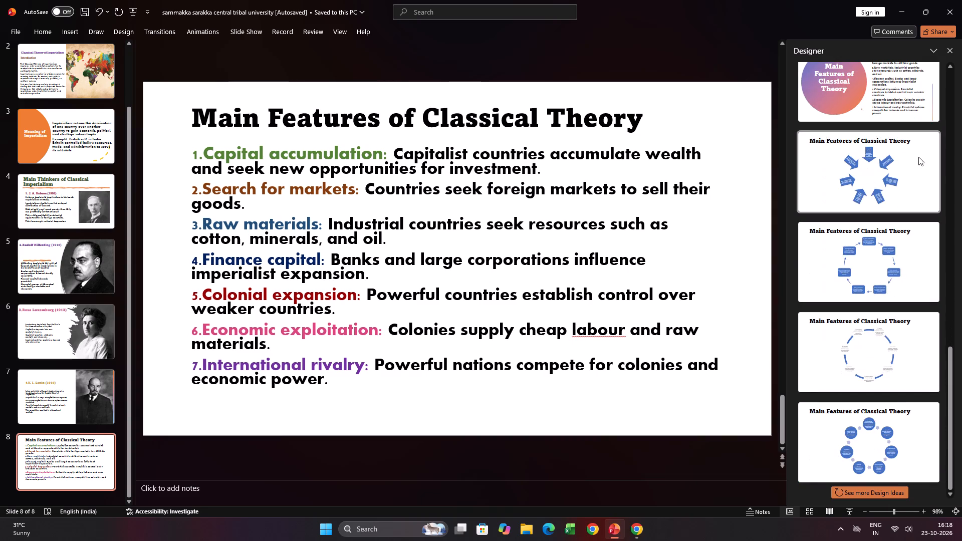
{"action": "scroll", "coordinate": [918, 157], "scroll_direction": "down", "scroll_amount": 3}
{"action": "scroll", "coordinate": [919, 163], "scroll_direction": "up", "scroll_amount": 4}
{"action": "scroll", "coordinate": [919, 148], "scroll_direction": "up", "scroll_amount": 20}
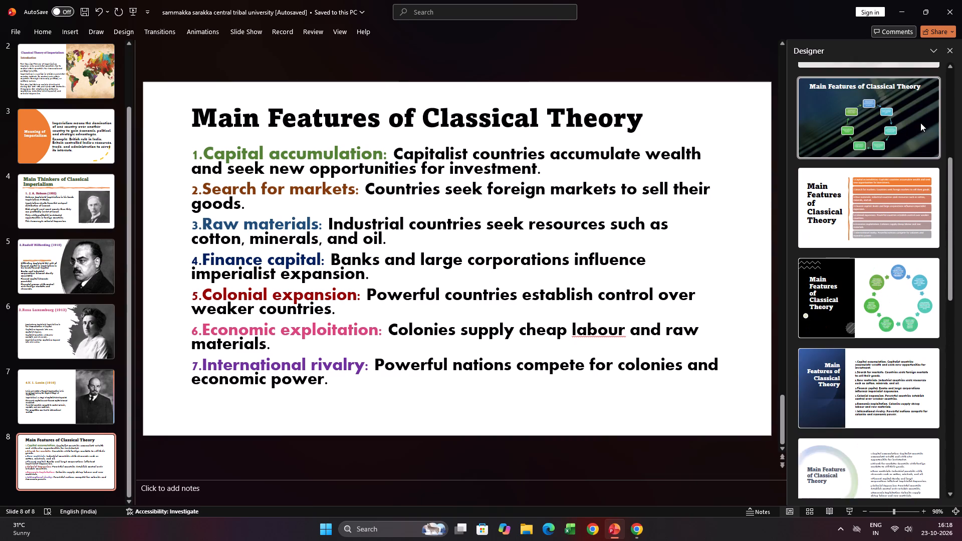
{"action": "scroll", "coordinate": [920, 123], "scroll_direction": "up", "scroll_amount": 2}
{"action": "left_click", "coordinate": [847, 268]}
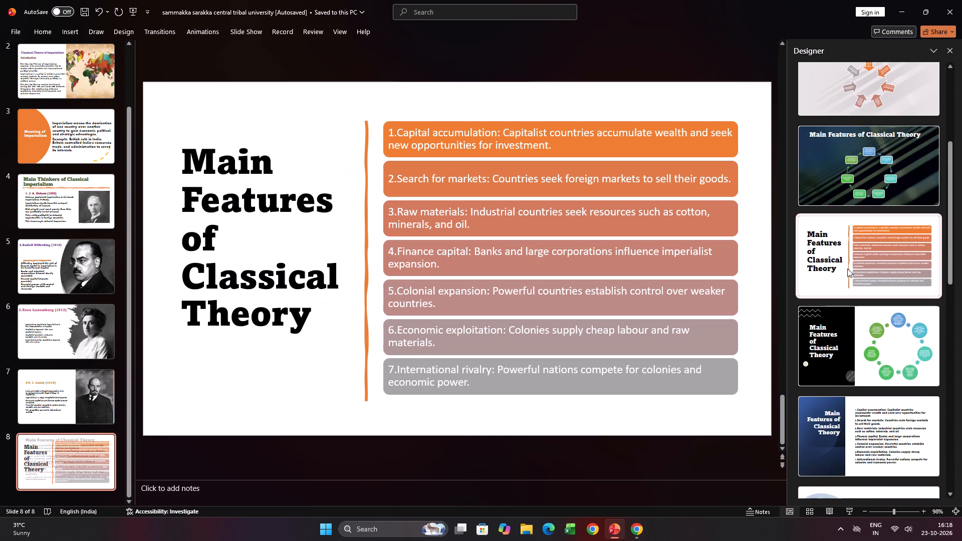
Colour the "1.Capital accumulation:" label in the first box with the current purple font colour.
{"action": "left_click_drag", "start_coordinate": [393, 136], "coordinate": [558, 149]}
{"action": "left_click", "coordinate": [534, 137]}
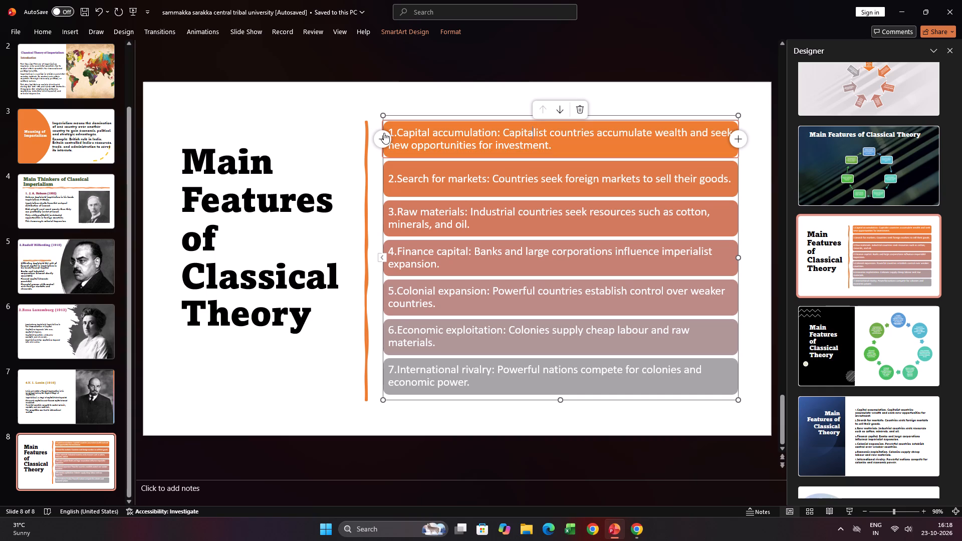
{"action": "left_click_drag", "start_coordinate": [389, 129], "coordinate": [493, 131]}
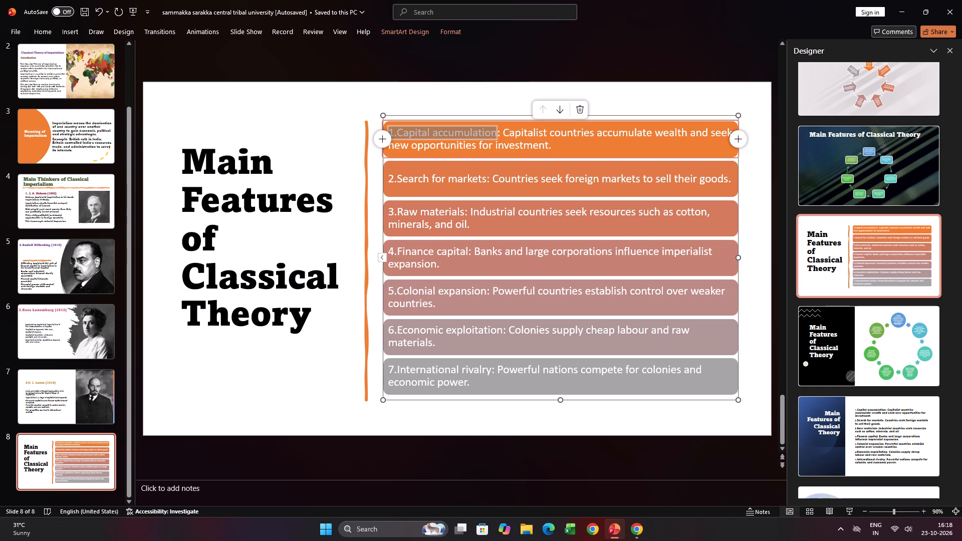
{"action": "left_click_drag", "start_coordinate": [493, 131], "coordinate": [506, 131]}
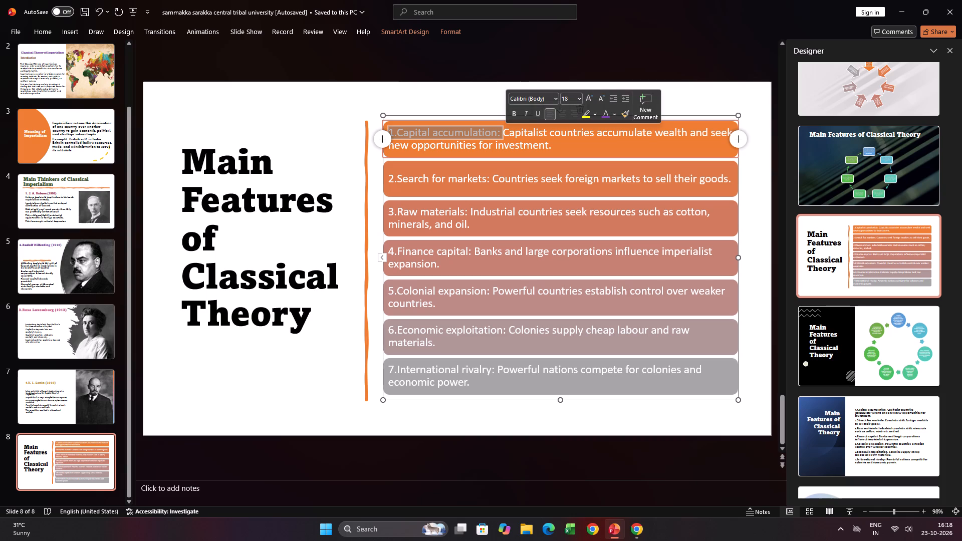
{"action": "left_click", "coordinate": [603, 113]}
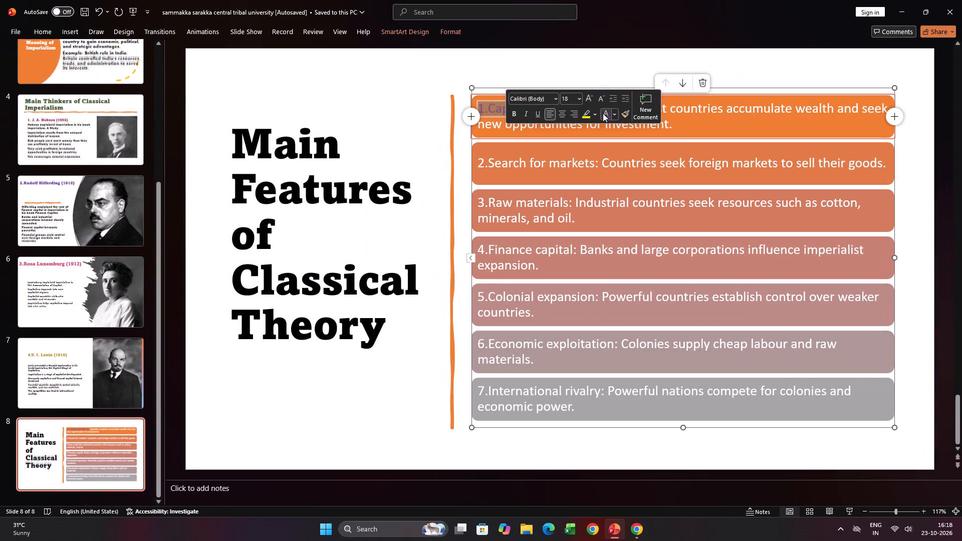
{"action": "left_click", "coordinate": [447, 135]}
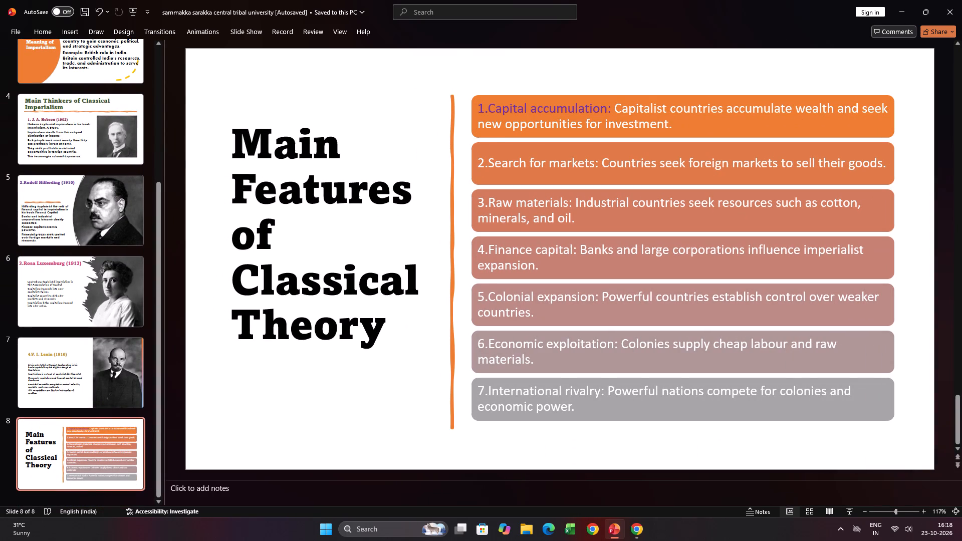
Colour the "2.Search for markets:" label with the recently used dark magenta.
{"action": "left_click_drag", "start_coordinate": [479, 161], "coordinate": [571, 169]}
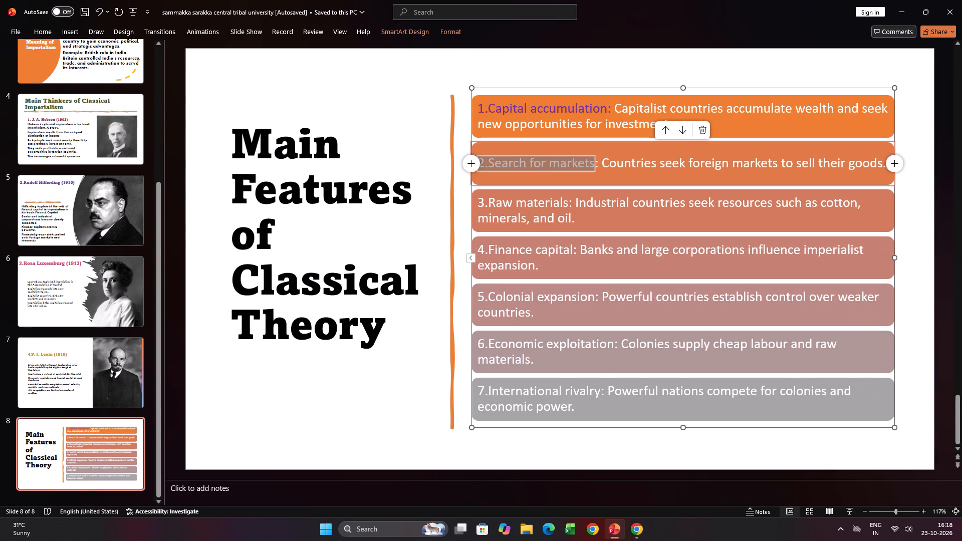
{"action": "left_click_drag", "start_coordinate": [571, 169], "coordinate": [604, 166]}
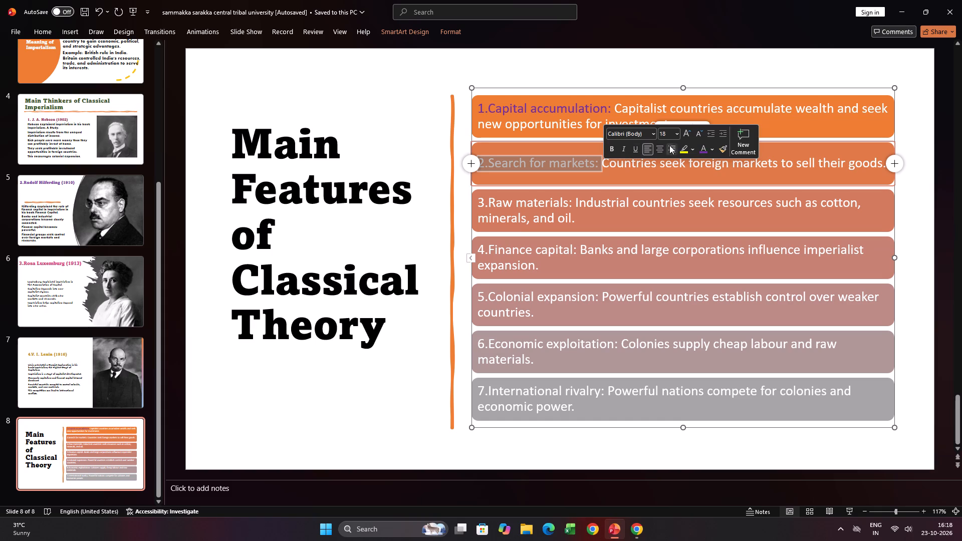
{"action": "left_click", "coordinate": [711, 148]}
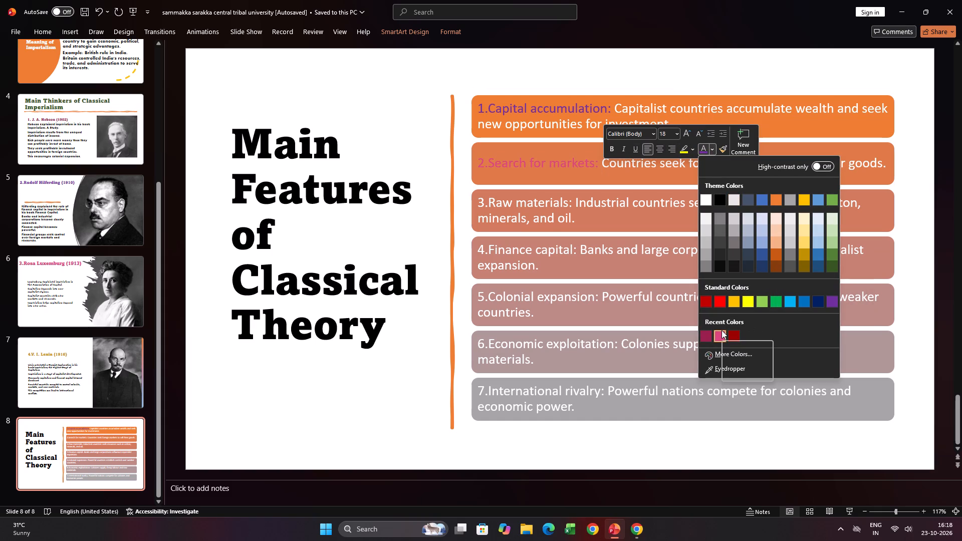
{"action": "left_click", "coordinate": [708, 336]}
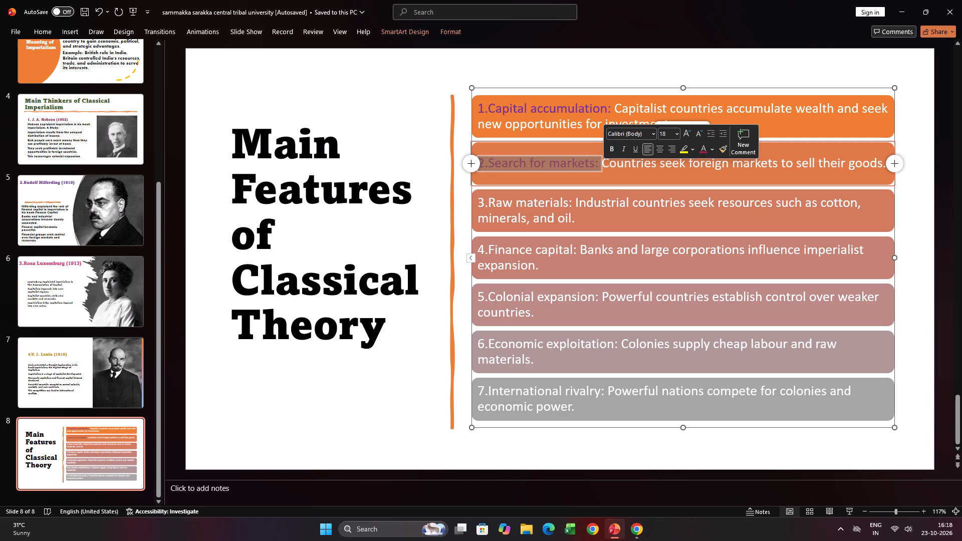
Colour the "3.Raw materials:" label, including its number, with the standard yellow.
{"action": "left_click_drag", "start_coordinate": [479, 203], "coordinate": [558, 208]}
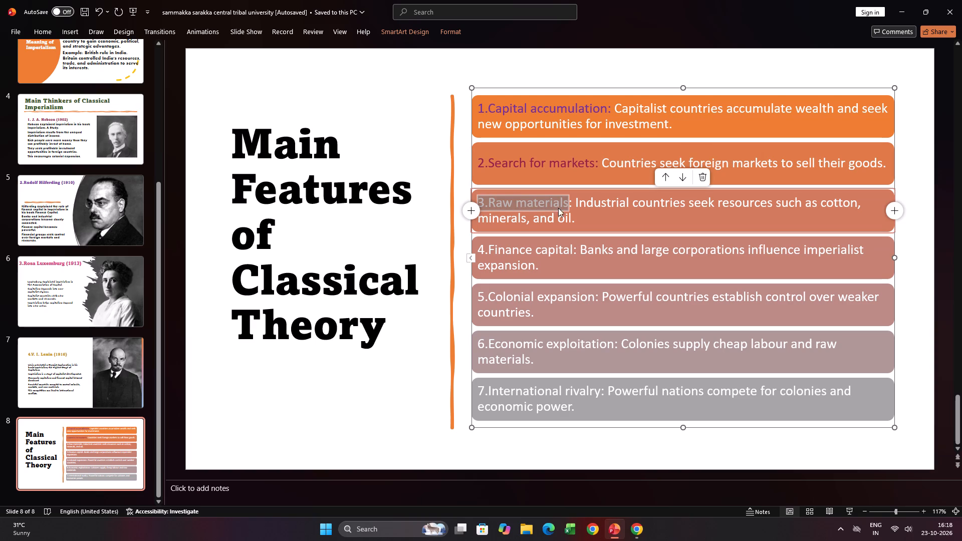
{"action": "left_click_drag", "start_coordinate": [558, 208], "coordinate": [575, 203]}
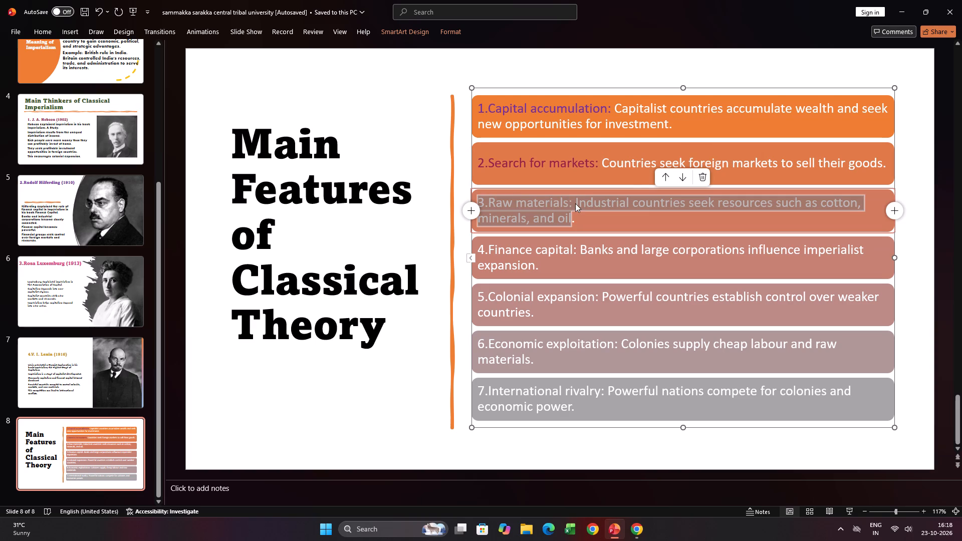
{"action": "left_click_drag", "start_coordinate": [575, 203], "coordinate": [567, 200]}
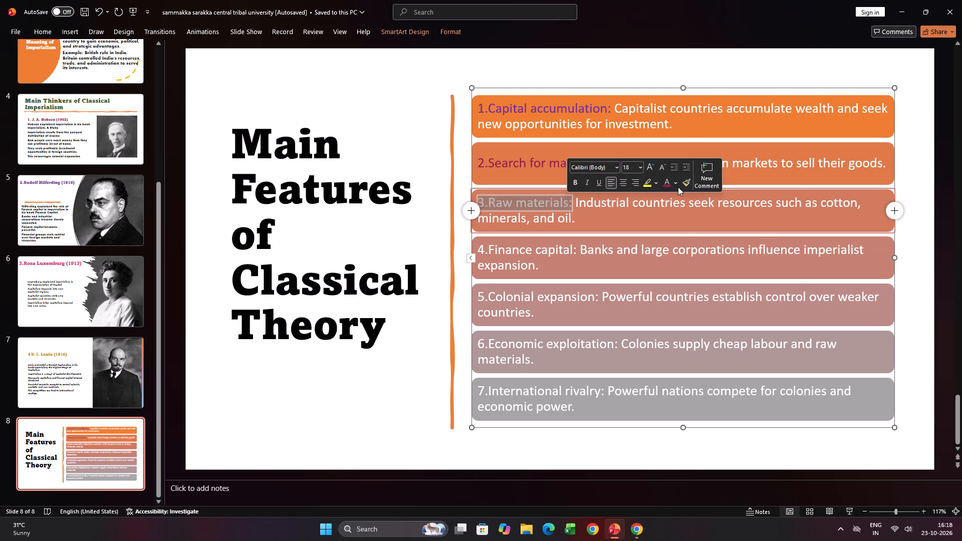
{"action": "left_click", "coordinate": [677, 185]}
{"action": "left_click", "coordinate": [712, 335]}
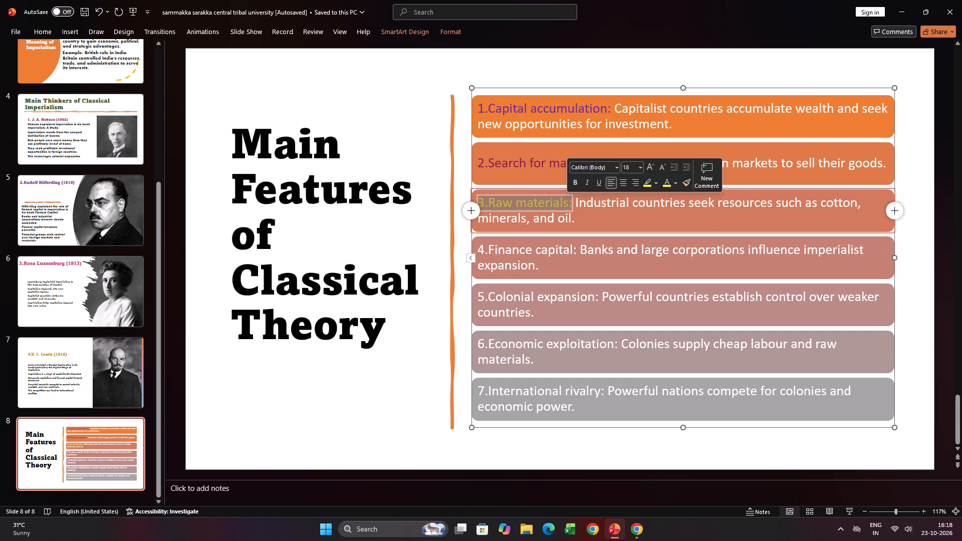
Colour the "4.Finance capital:" label with the darkest shade of the theme blue.
{"action": "left_click_drag", "start_coordinate": [479, 251], "coordinate": [581, 249]}
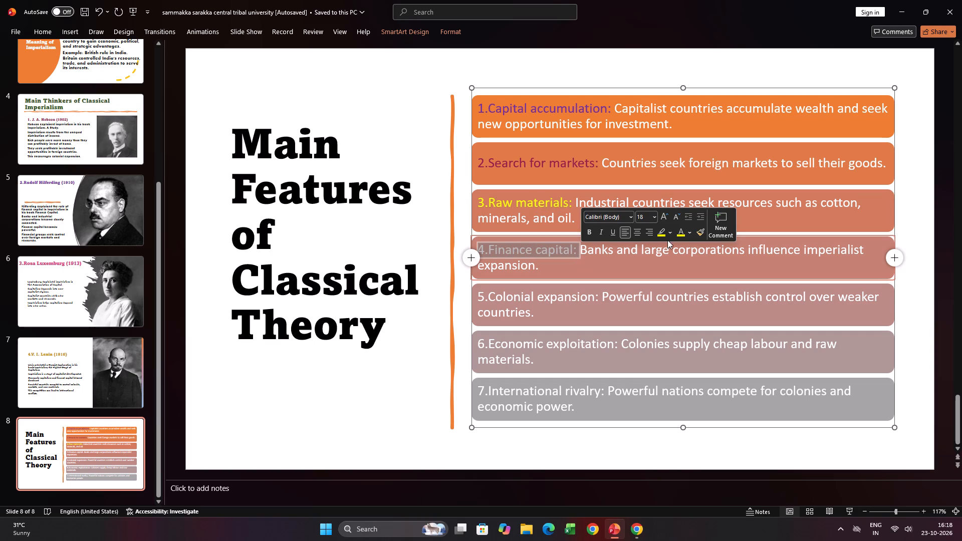
{"action": "left_click", "coordinate": [692, 236]}
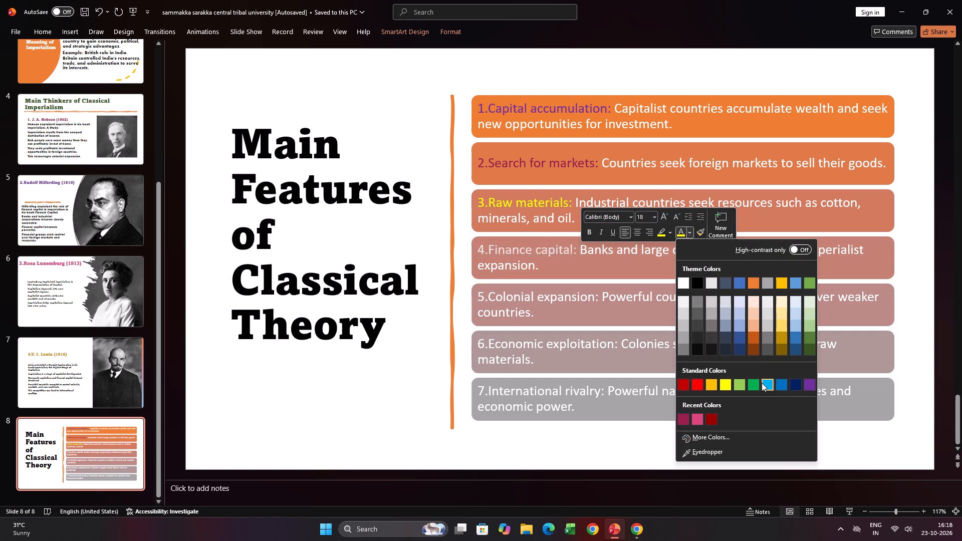
{"action": "left_click", "coordinate": [742, 348]}
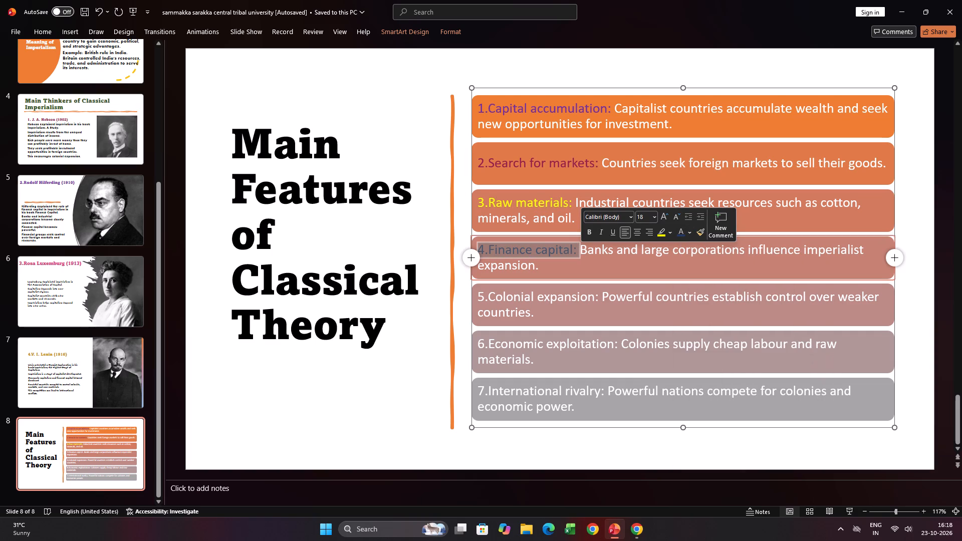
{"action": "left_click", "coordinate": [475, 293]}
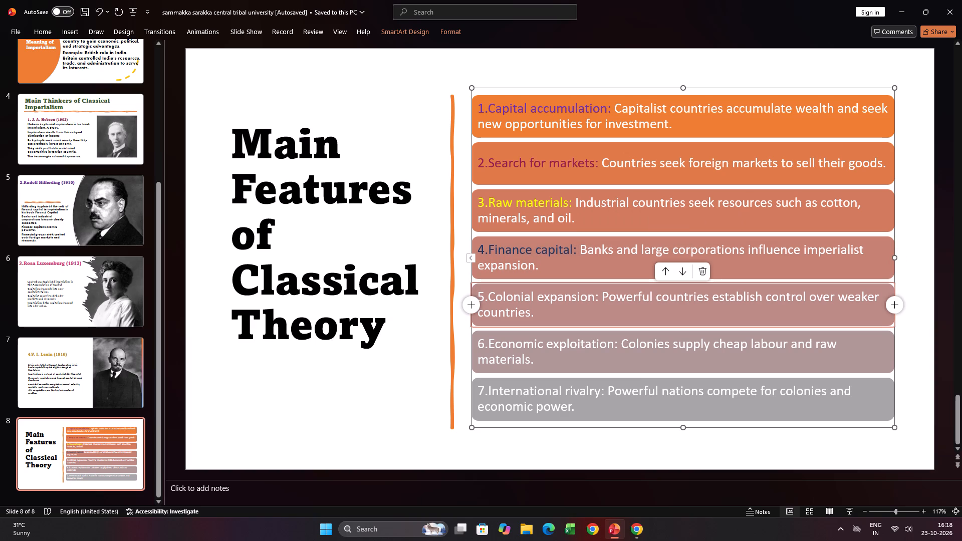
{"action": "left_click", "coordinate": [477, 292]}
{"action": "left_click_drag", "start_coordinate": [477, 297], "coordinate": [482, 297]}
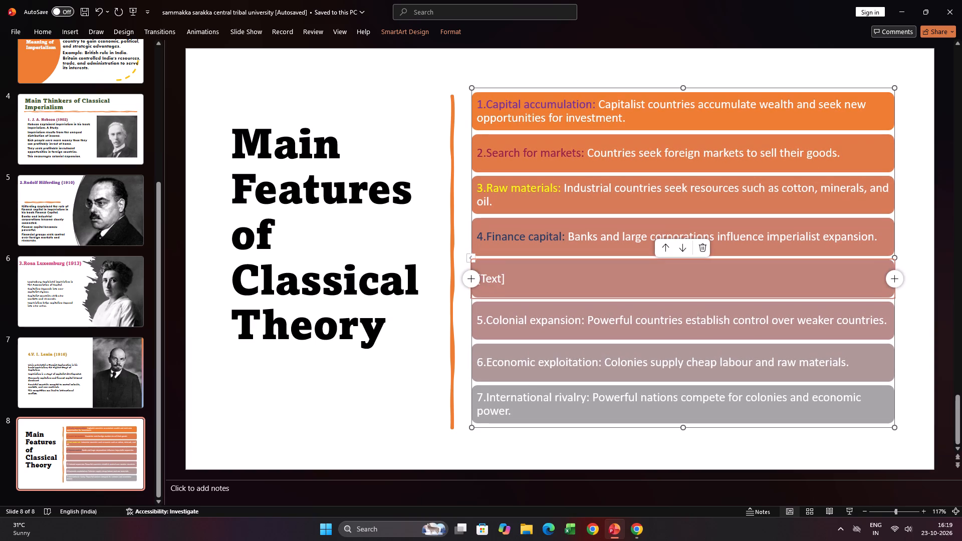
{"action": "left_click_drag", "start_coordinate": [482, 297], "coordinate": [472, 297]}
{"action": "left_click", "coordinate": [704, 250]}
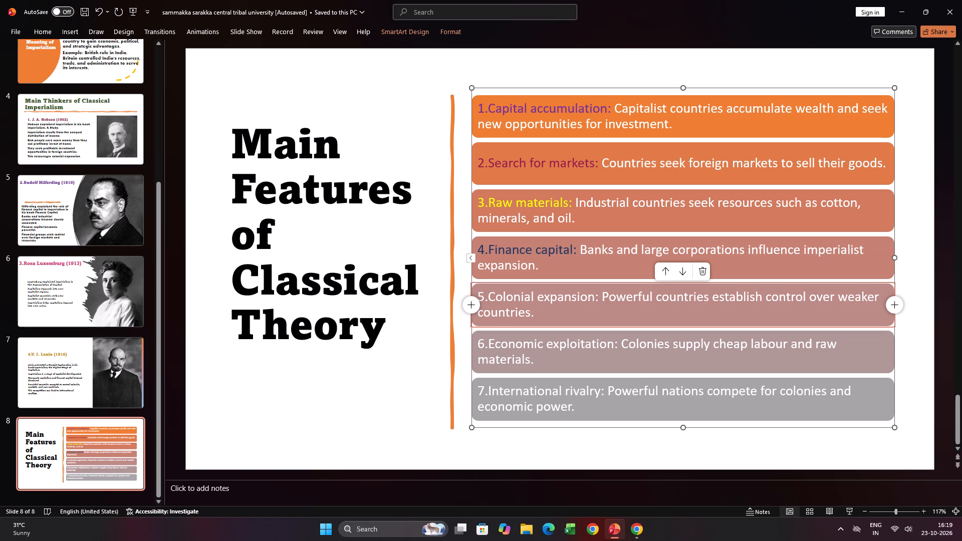
Colour the "5.Colonial expansion:" label with the second-darkest shade of the theme light blue.
{"action": "left_click_drag", "start_coordinate": [480, 295], "coordinate": [480, 295]}
{"action": "left_click_drag", "start_coordinate": [480, 295], "coordinate": [586, 299]}
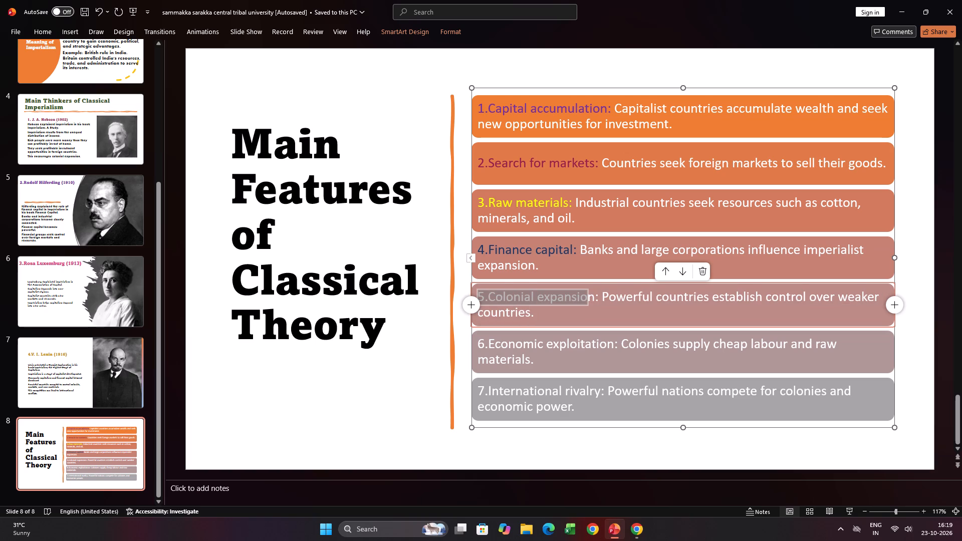
{"action": "left_click_drag", "start_coordinate": [586, 299], "coordinate": [600, 297]}
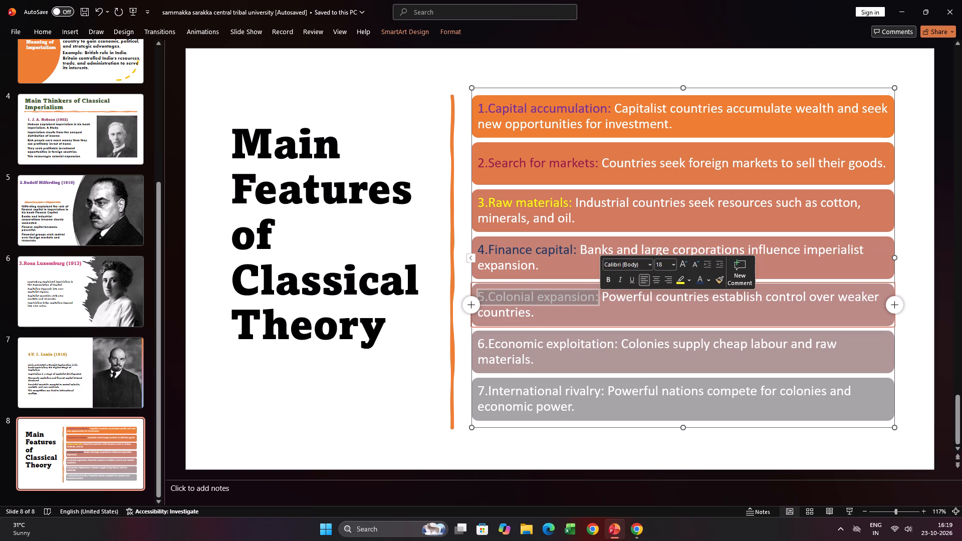
{"action": "left_click_drag", "start_coordinate": [707, 282], "coordinate": [717, 283]}
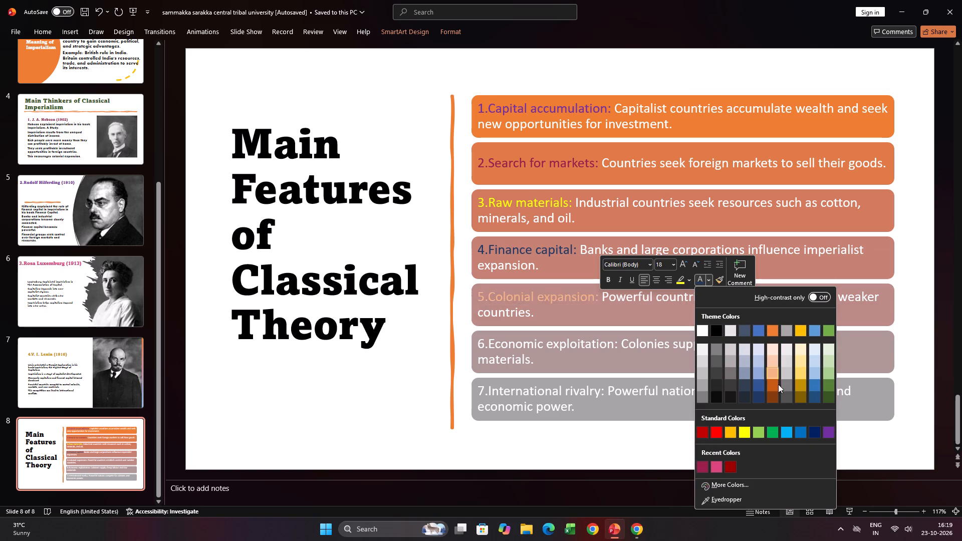
{"action": "left_click", "coordinate": [815, 385]}
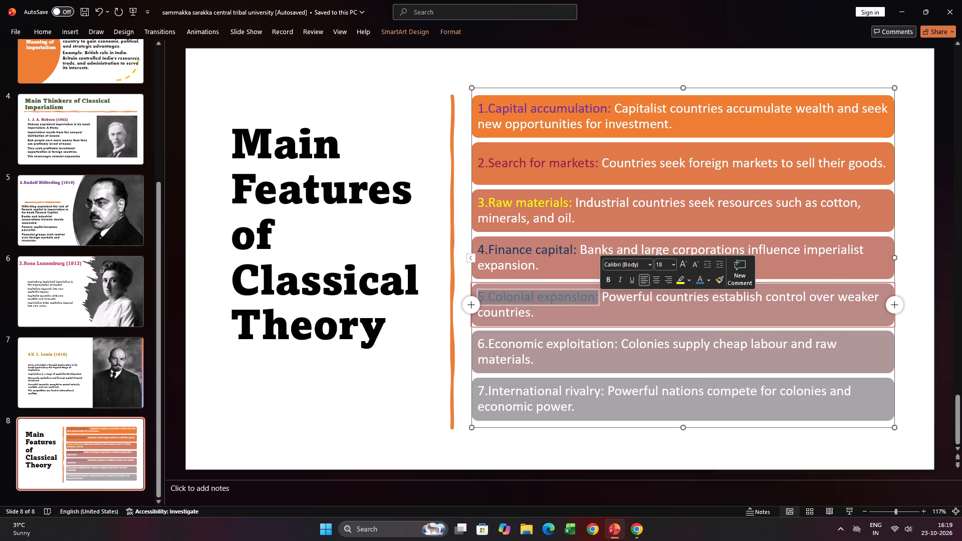
Colour the "6.Economic exploitation:" label standard purple, and replace that with the theme green.
{"action": "left_click_drag", "start_coordinate": [479, 343], "coordinate": [617, 343]}
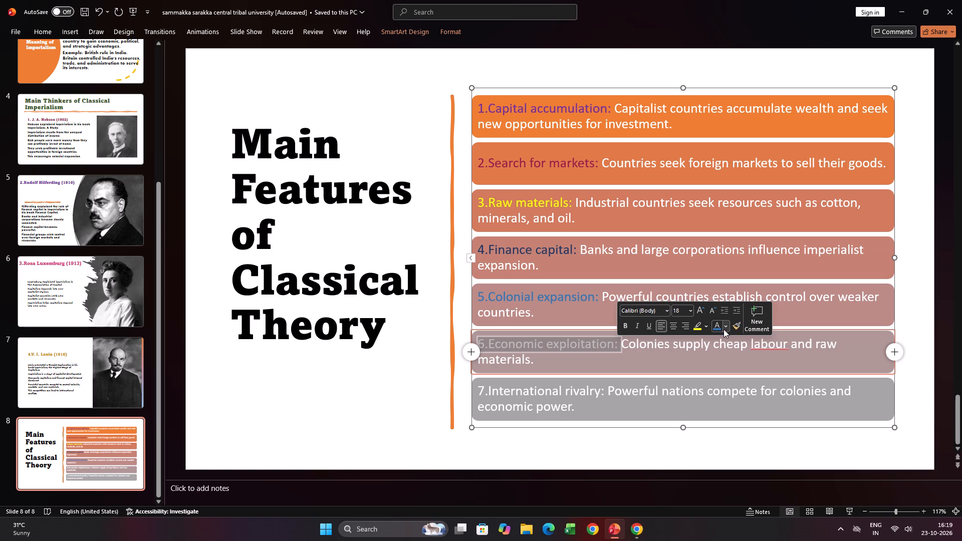
{"action": "left_click", "coordinate": [725, 327]}
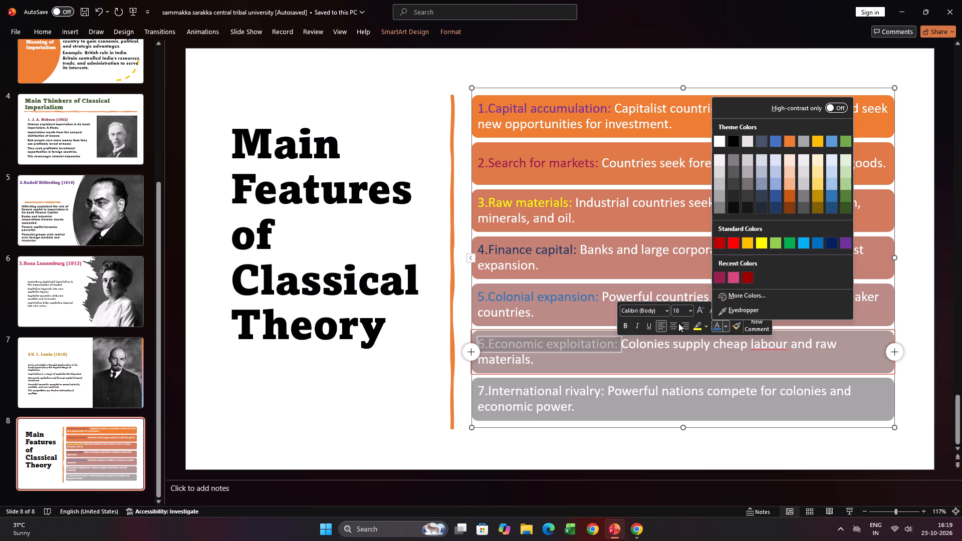
{"action": "left_click", "coordinate": [850, 243]}
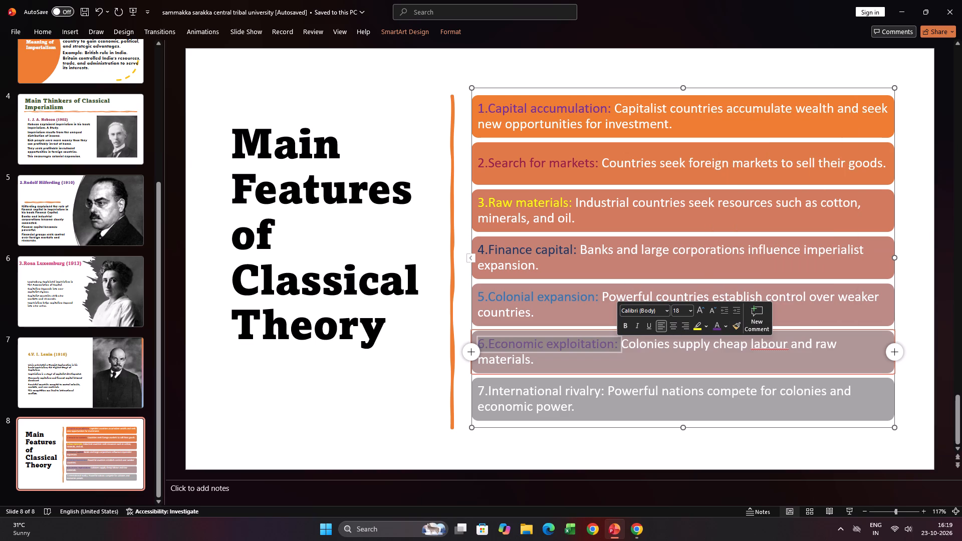
{"action": "left_click", "coordinate": [726, 327]}
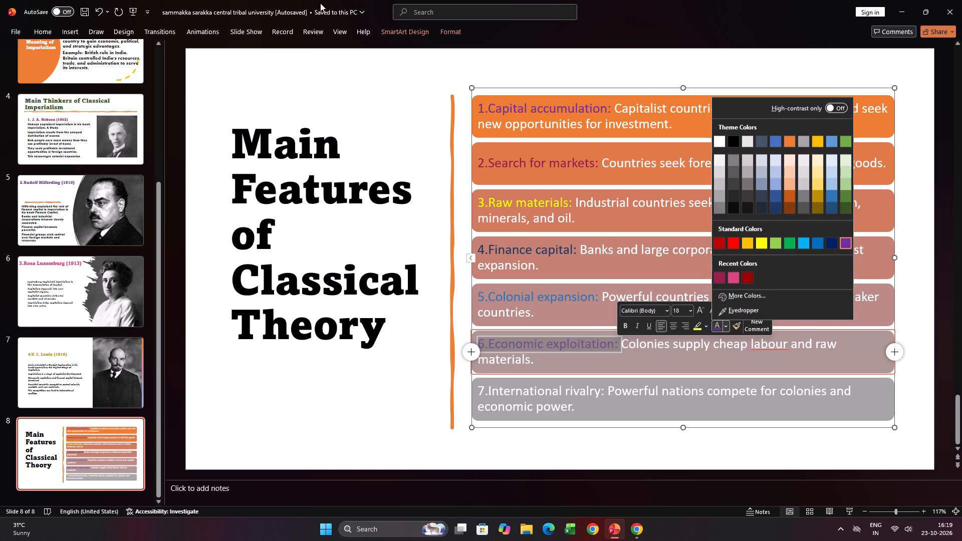
{"action": "left_click", "coordinate": [850, 143]}
{"action": "left_click", "coordinate": [666, 416]}
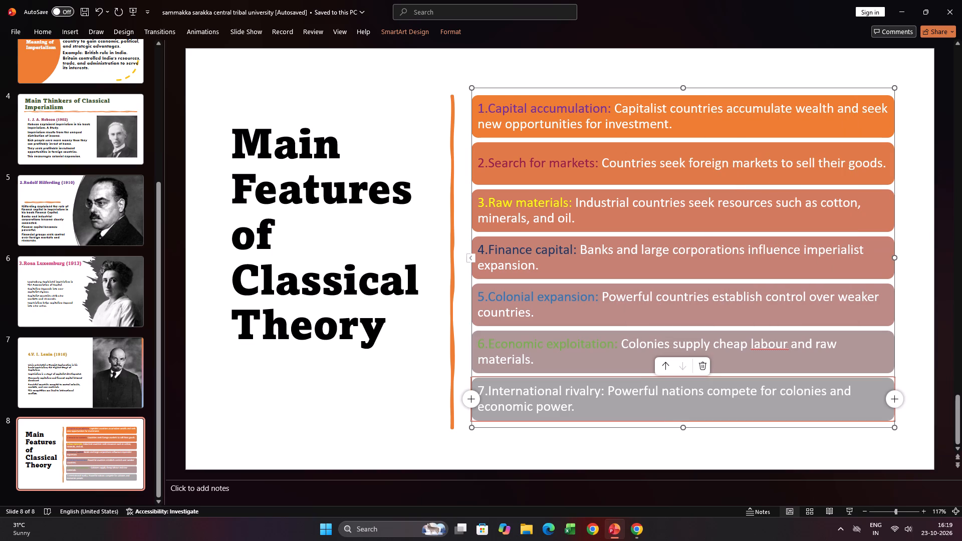
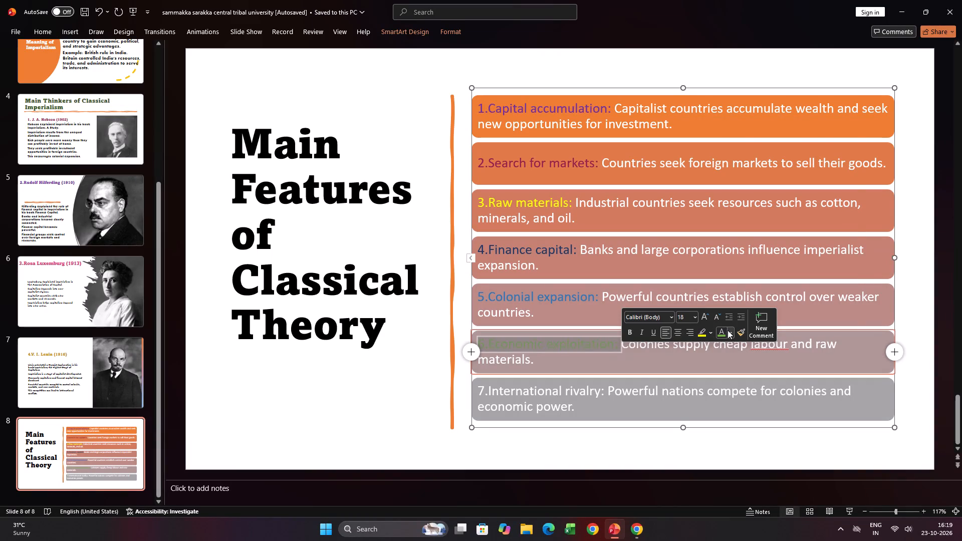
Colour the "6.Economic exploitation:" label, including its number, with the darkest shade of the theme green.
{"action": "left_click", "coordinate": [730, 331]}
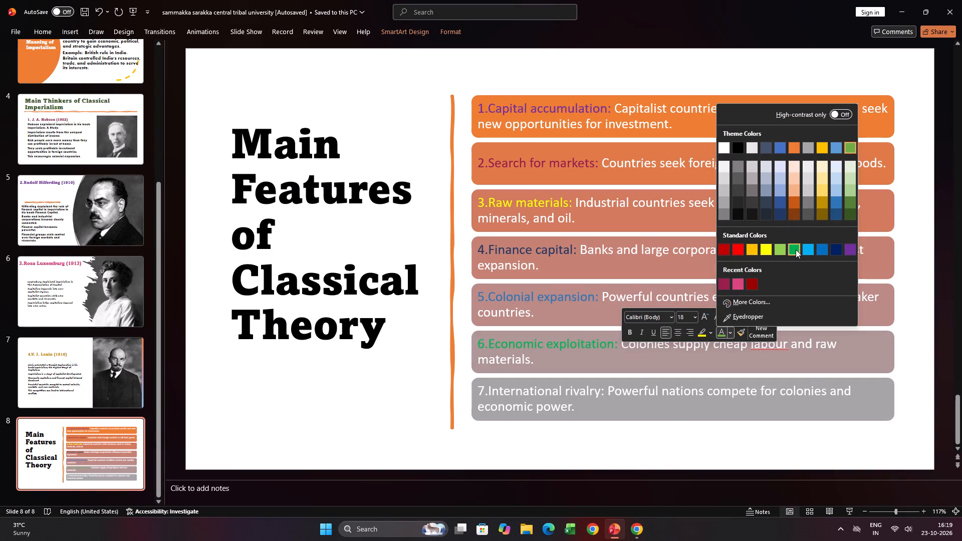
{"action": "left_click", "coordinate": [856, 221]}
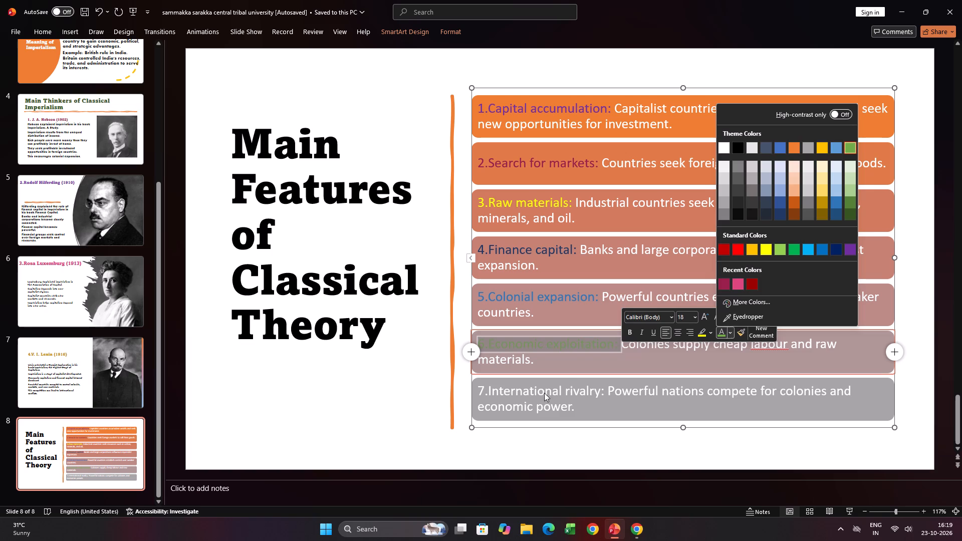
{"action": "left_click", "coordinate": [517, 411]}
{"action": "left_click", "coordinate": [518, 410]}
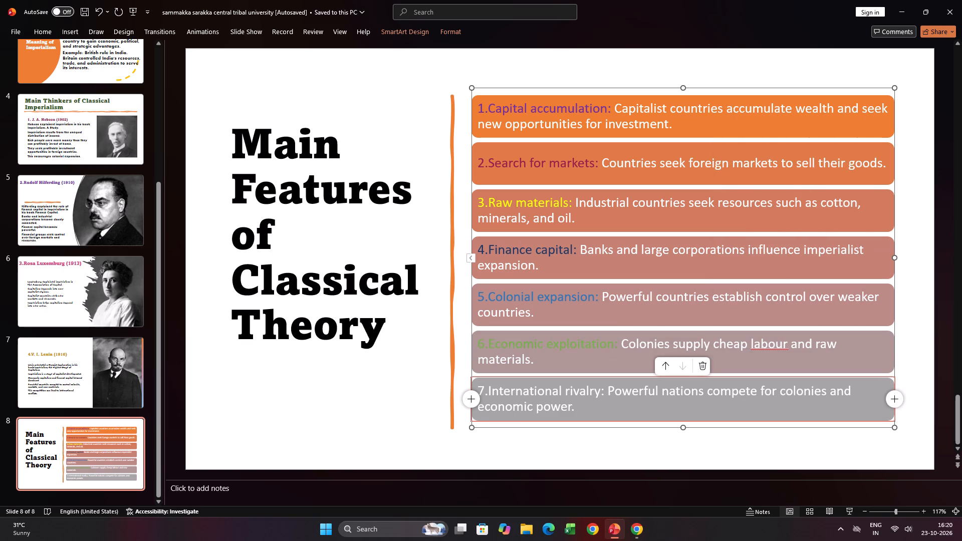
{"action": "left_click_drag", "start_coordinate": [479, 344], "coordinate": [620, 341]}
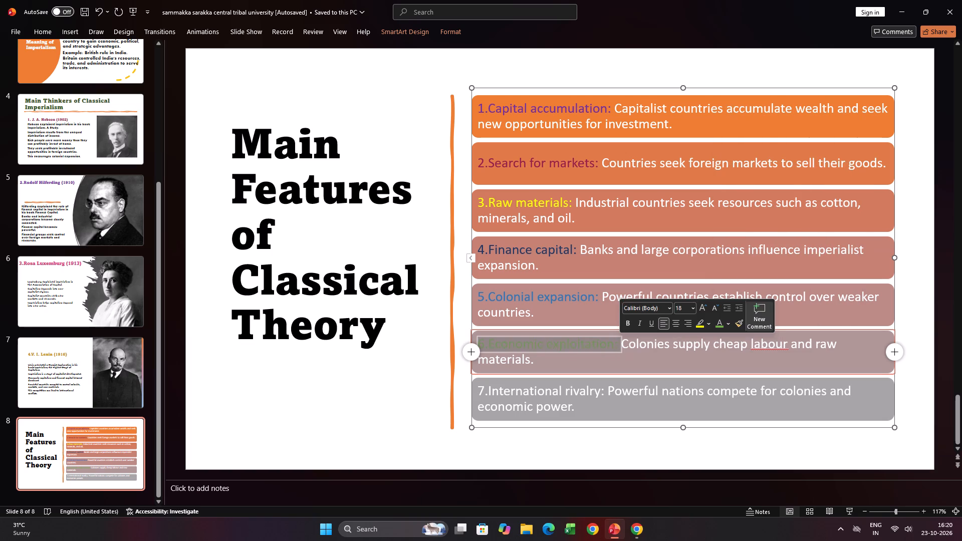
{"action": "left_click", "coordinate": [727, 324]}
{"action": "left_click", "coordinate": [847, 203]}
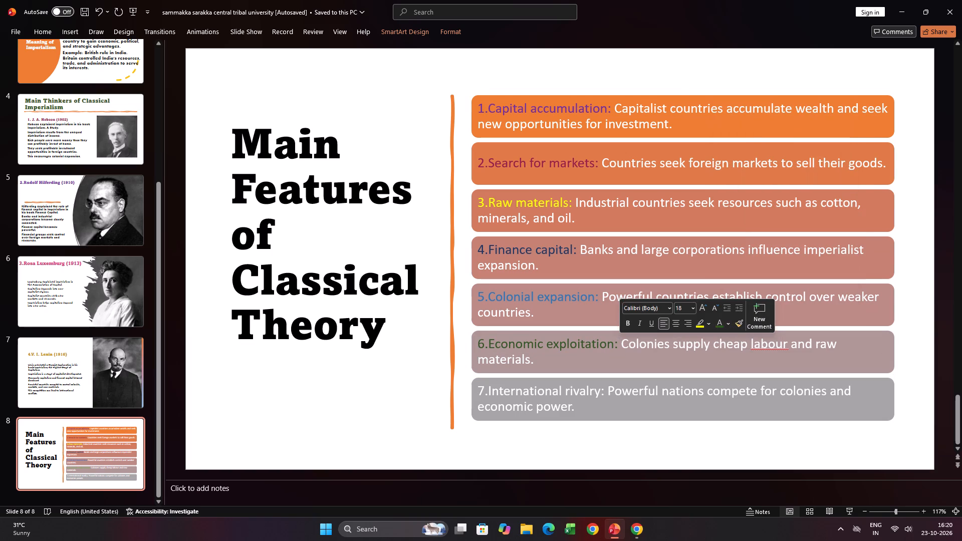
Colour the "7.International rivalry:" label, including its number, with the recently used pink.
{"action": "left_click", "coordinate": [481, 383]}
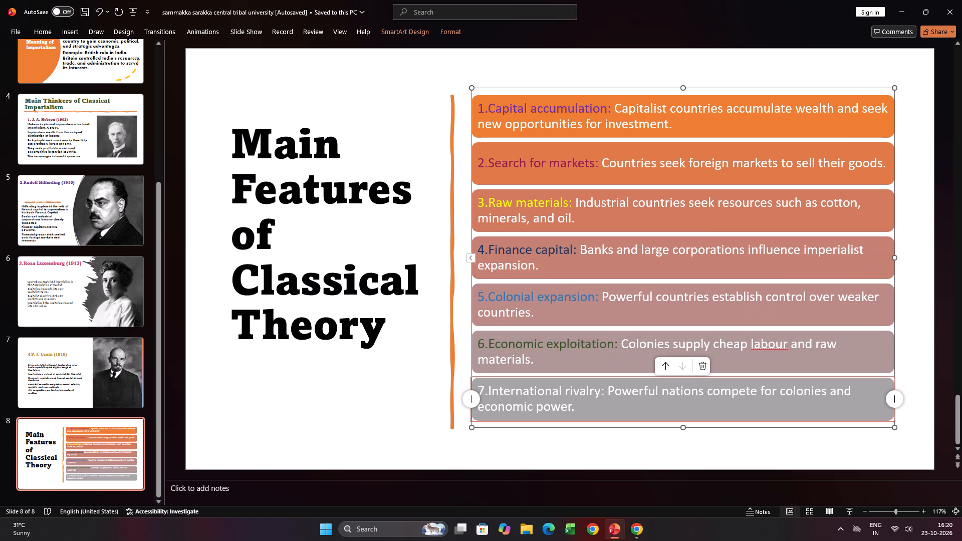
{"action": "left_click_drag", "start_coordinate": [479, 389], "coordinate": [586, 388]}
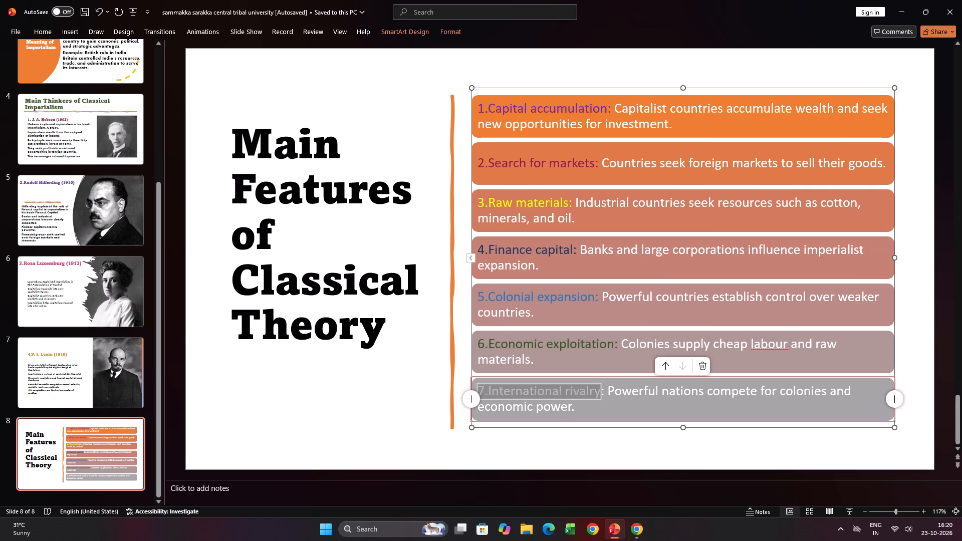
{"action": "left_click_drag", "start_coordinate": [586, 388], "coordinate": [604, 392]}
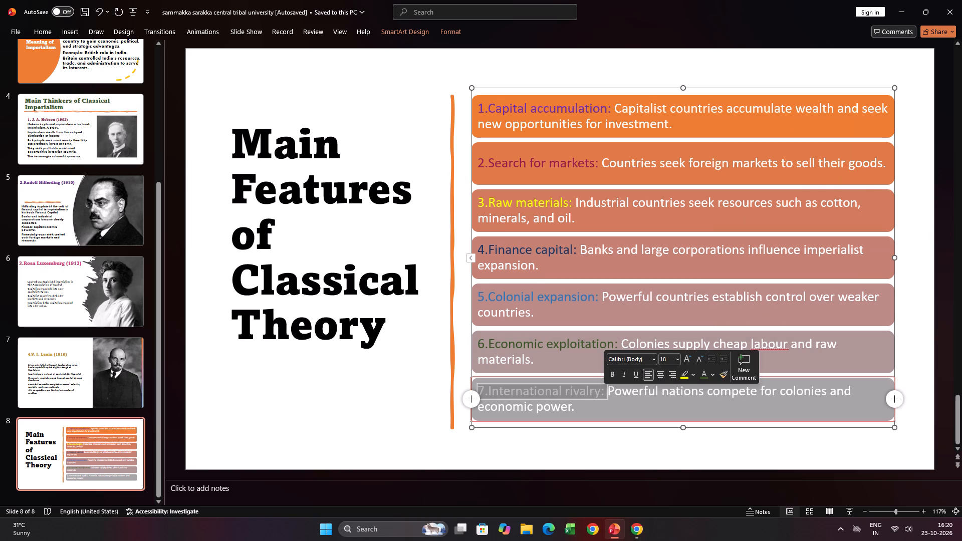
{"action": "left_click", "coordinate": [713, 376]}
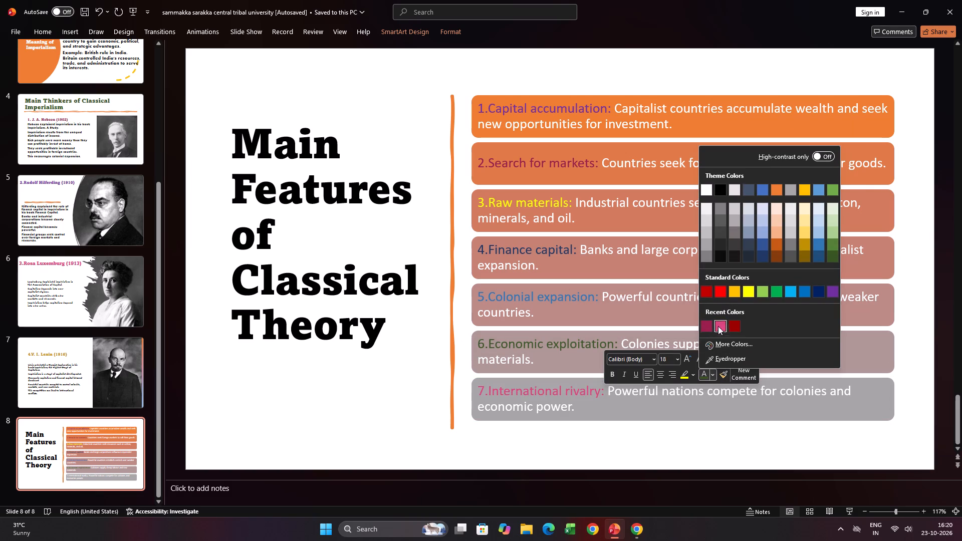
{"action": "left_click", "coordinate": [716, 332]}
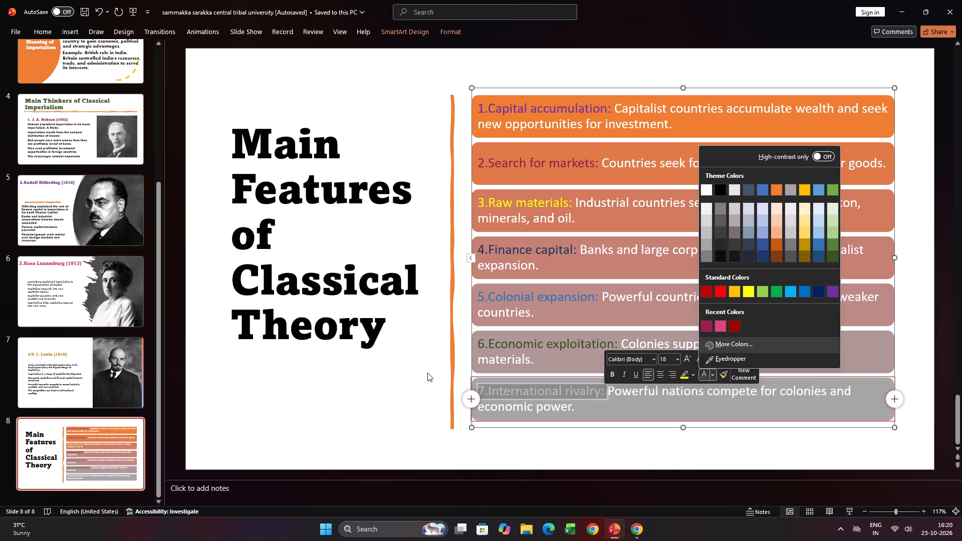
{"action": "left_click", "coordinate": [427, 373]}
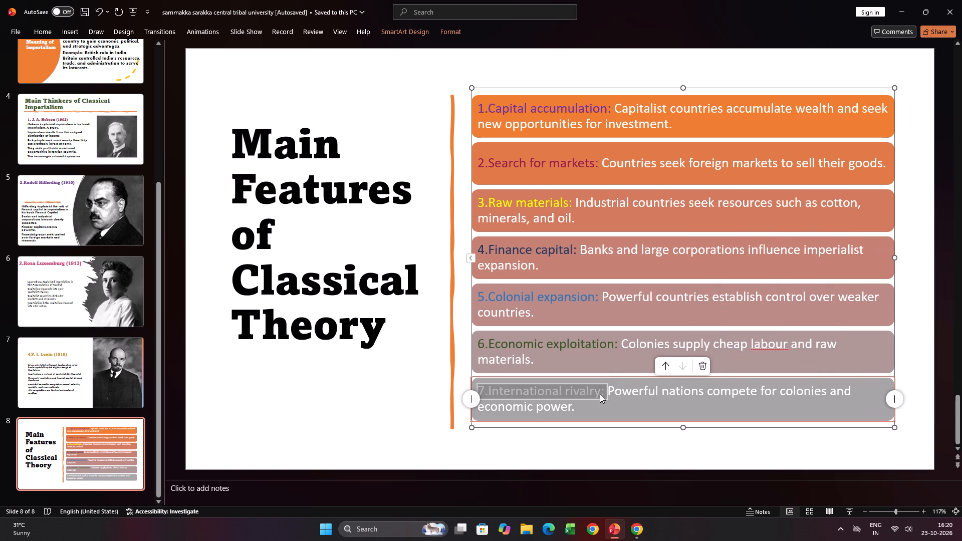
{"action": "right_click", "coordinate": [599, 394]}
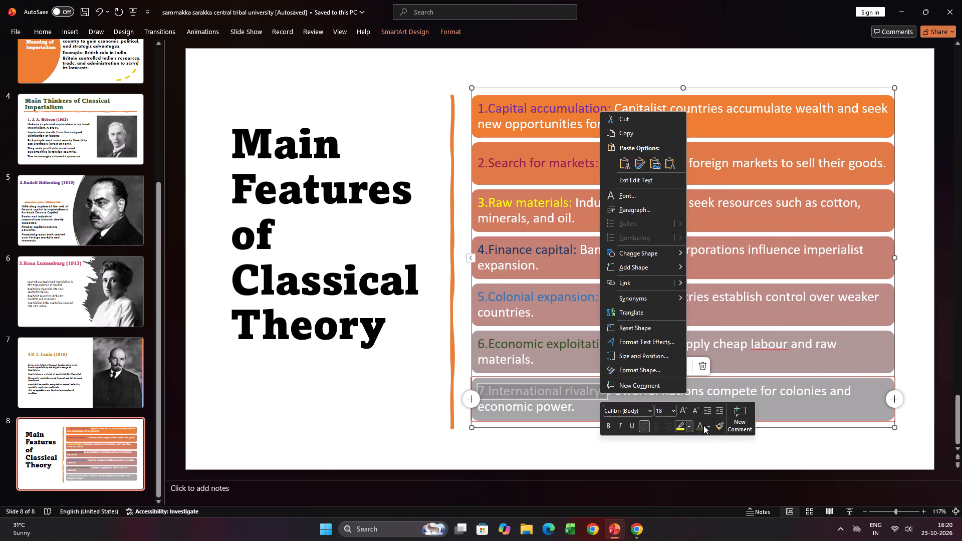
{"action": "left_click", "coordinate": [709, 425]}
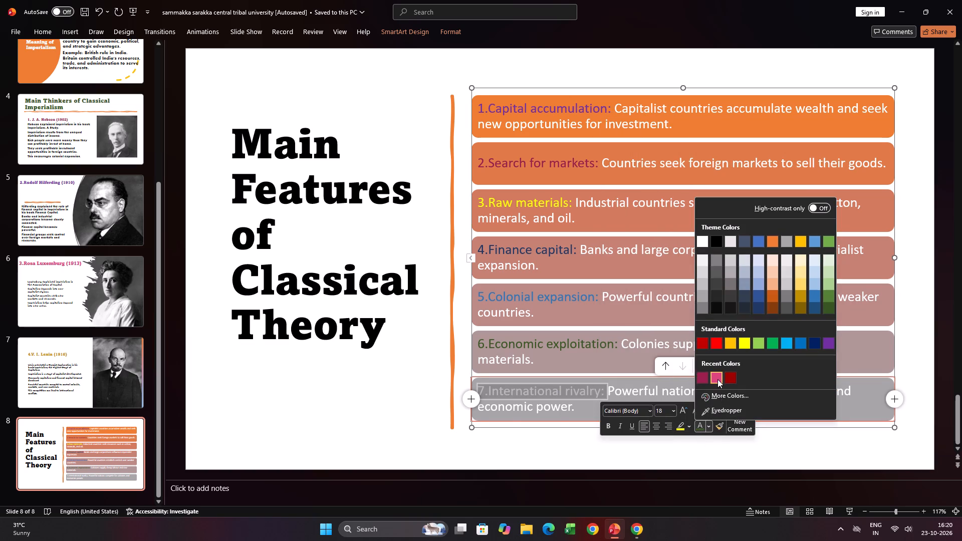
{"action": "left_click", "coordinate": [717, 379]}
{"action": "left_click", "coordinate": [583, 351]}
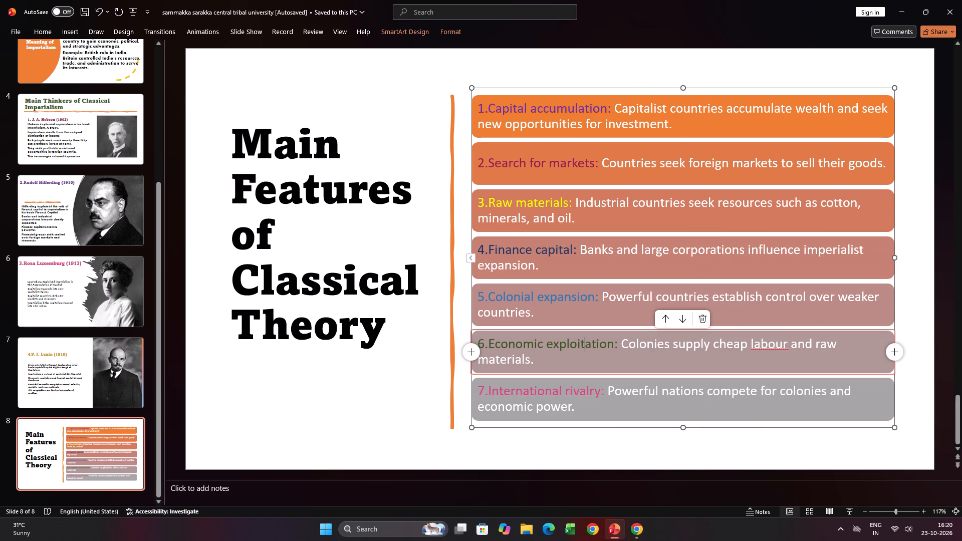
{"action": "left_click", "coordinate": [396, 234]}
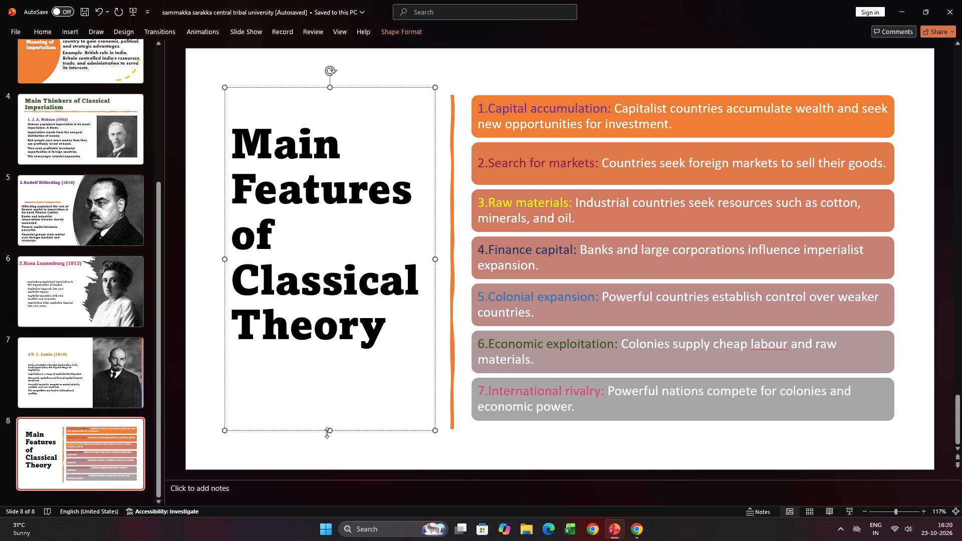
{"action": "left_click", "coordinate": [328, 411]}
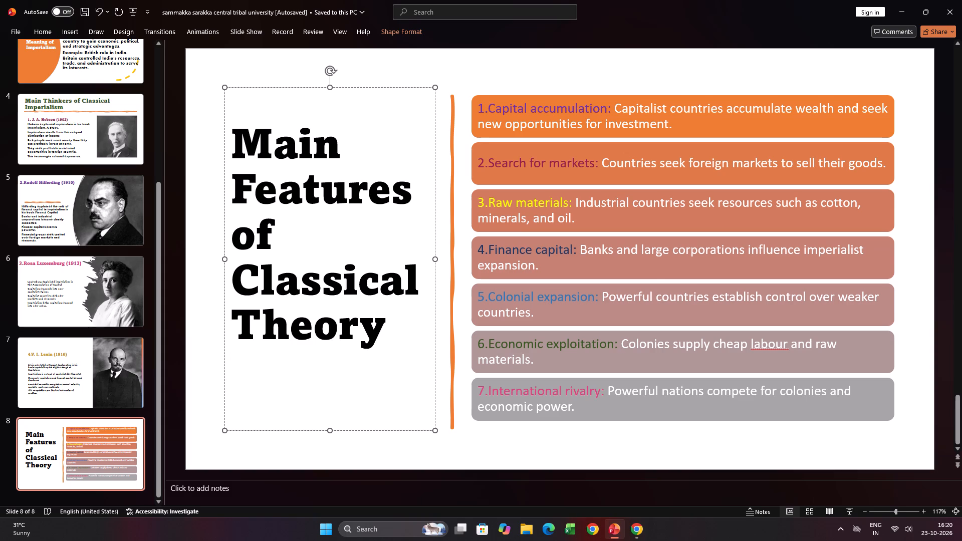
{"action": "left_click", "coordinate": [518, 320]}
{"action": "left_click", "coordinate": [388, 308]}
Open the slide options for slide 8 from its thumbnail.
{"action": "right_click", "coordinate": [125, 443]}
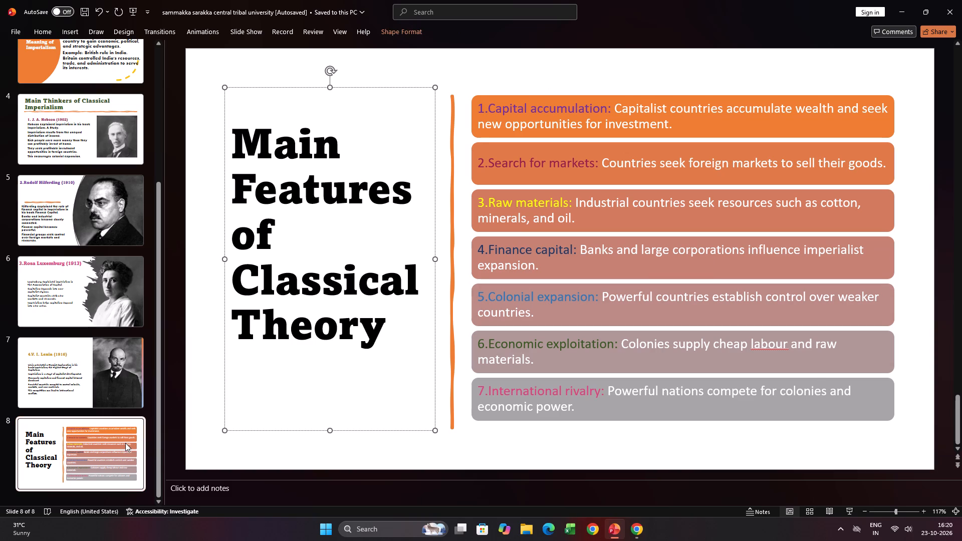
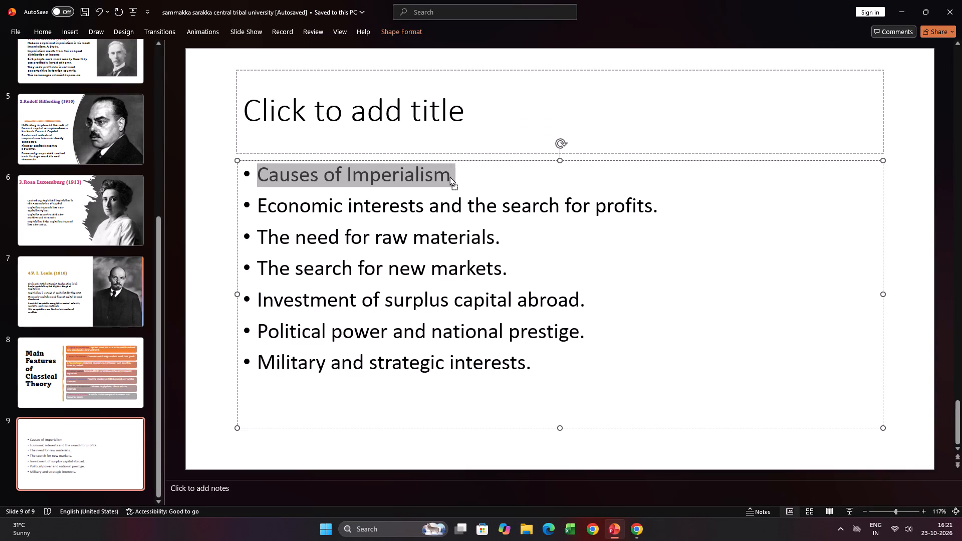
Paste the copied "Causes of Imperialism" heading into slide 9's title placeholder as text only.
{"action": "left_click", "coordinate": [469, 217]}
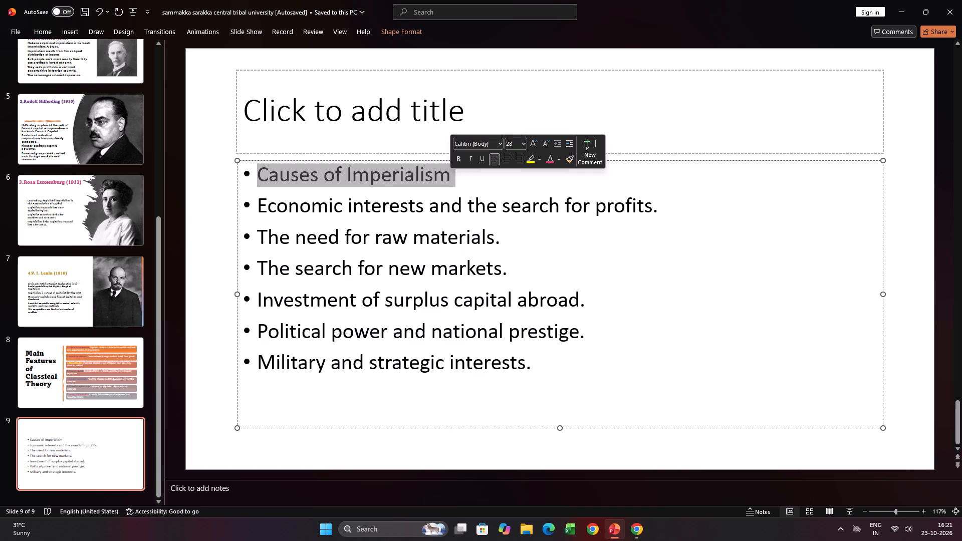
{"action": "right_click", "coordinate": [452, 116]}
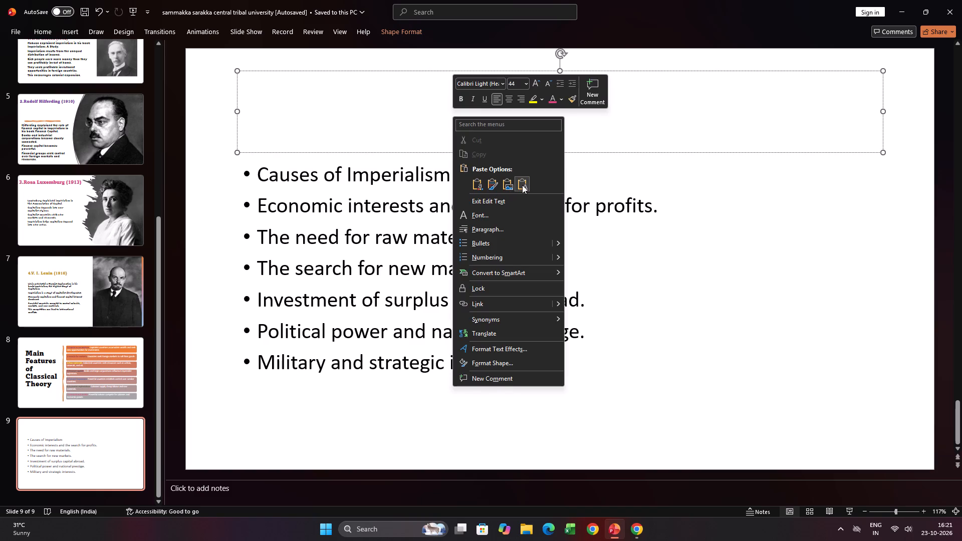
{"action": "left_click", "coordinate": [522, 185]}
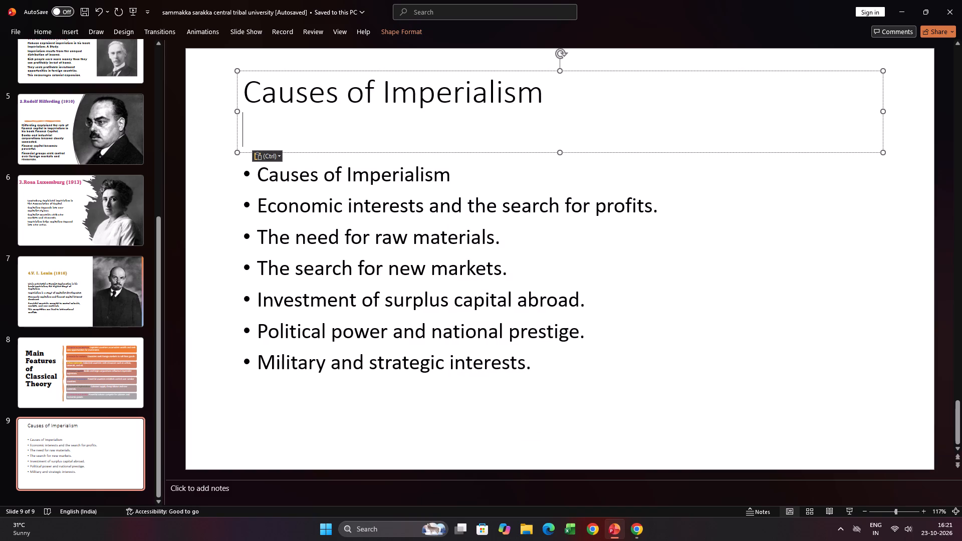
Delete the duplicate "Causes of Imperialism" line from the body text on slide 9.
{"action": "left_click_drag", "start_coordinate": [271, 175], "coordinate": [458, 170]}
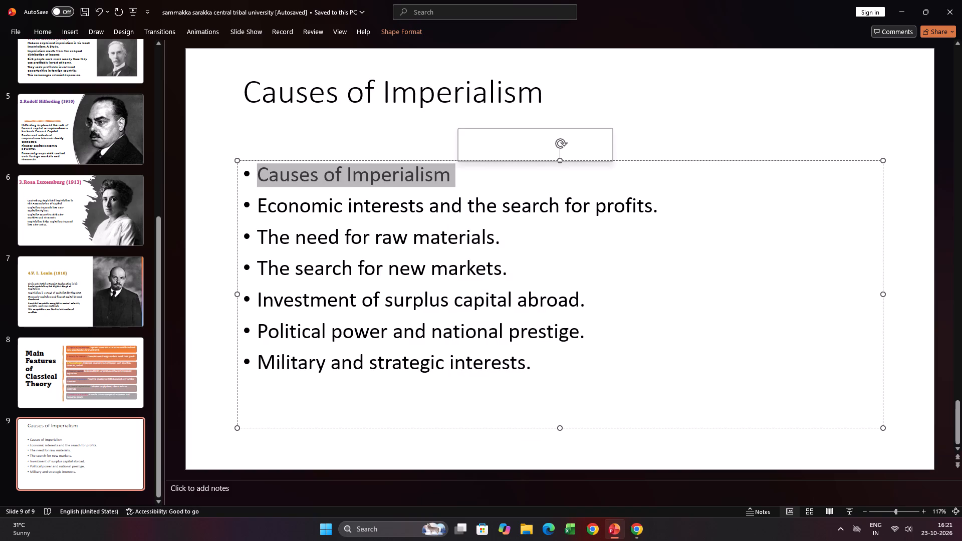
{"action": "key", "text": "Delete"}
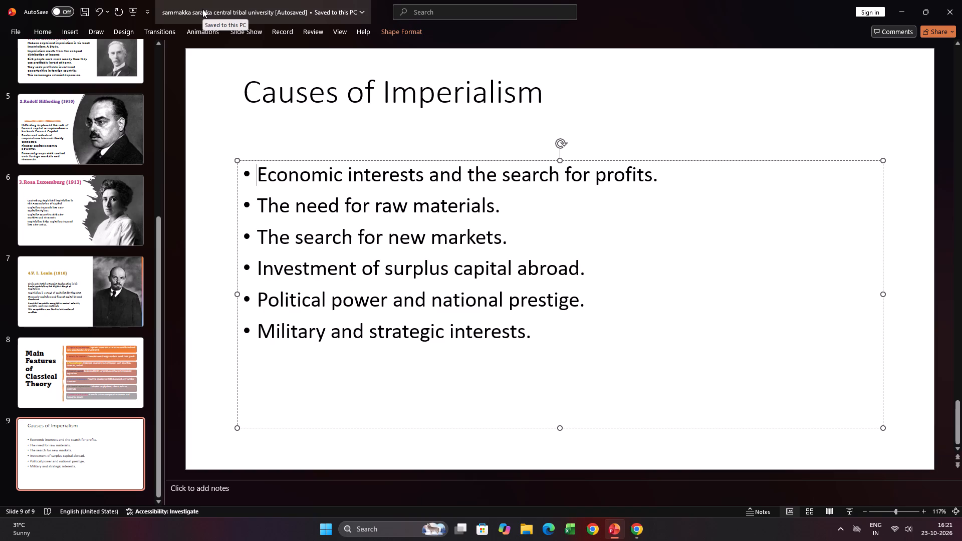
Remove the bullets from all six body lines, from "Economic interests" to "Military and strategic interests.".
{"action": "key", "text": "BackSpace"}
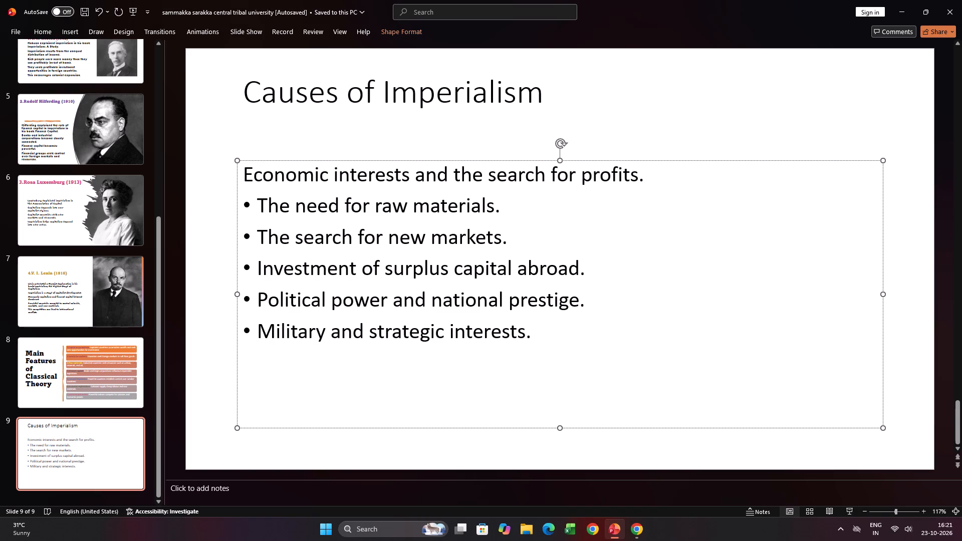
{"action": "left_click", "coordinate": [252, 203]}
{"action": "key", "text": "BackSpace"}
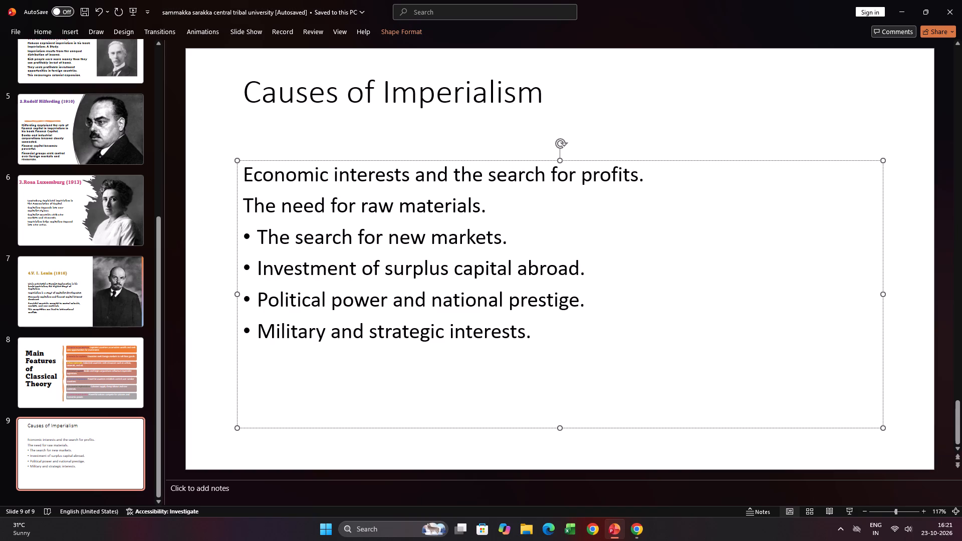
{"action": "left_click", "coordinate": [254, 235]}
{"action": "key", "text": "BackSpace"}
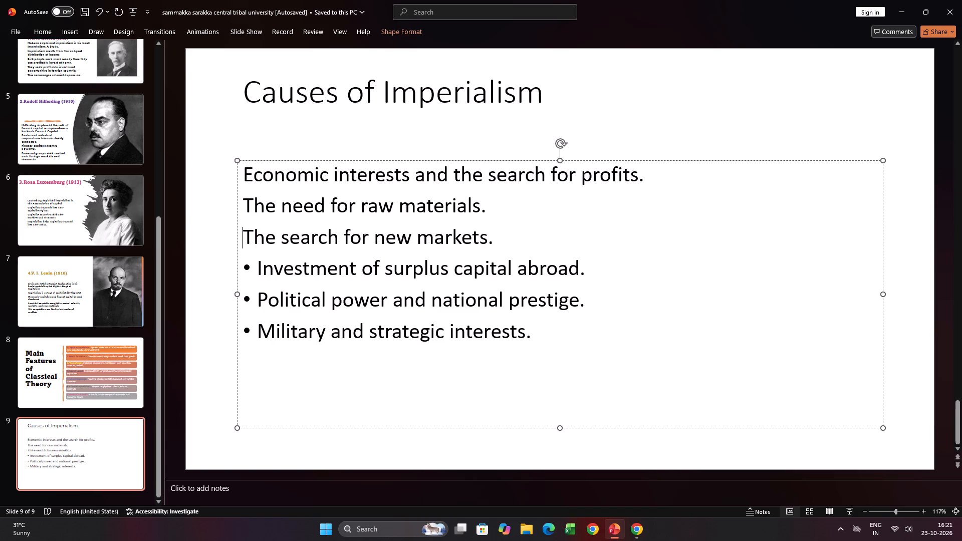
{"action": "left_click_drag", "start_coordinate": [256, 267], "coordinate": [256, 273]}
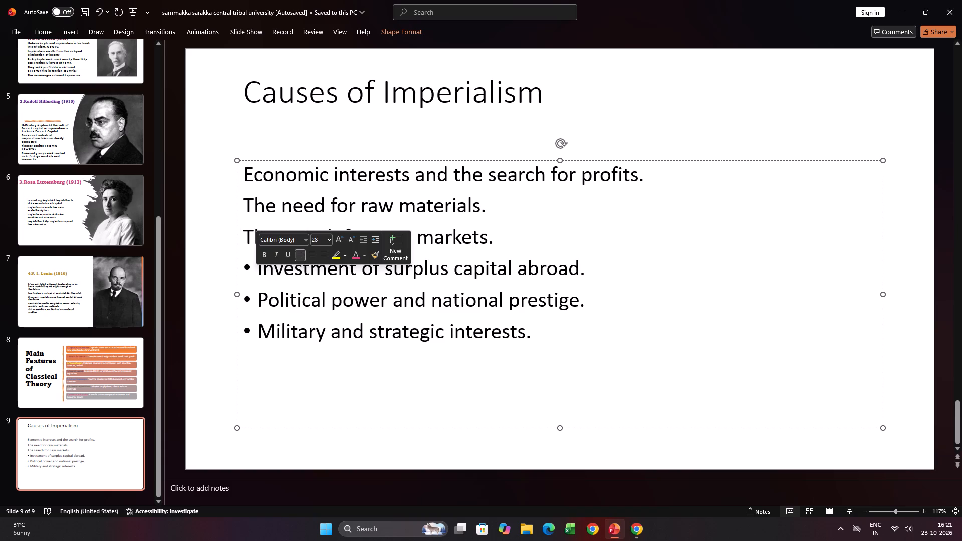
{"action": "key", "text": "BackSpace"}
{"action": "left_click", "coordinate": [257, 298]}
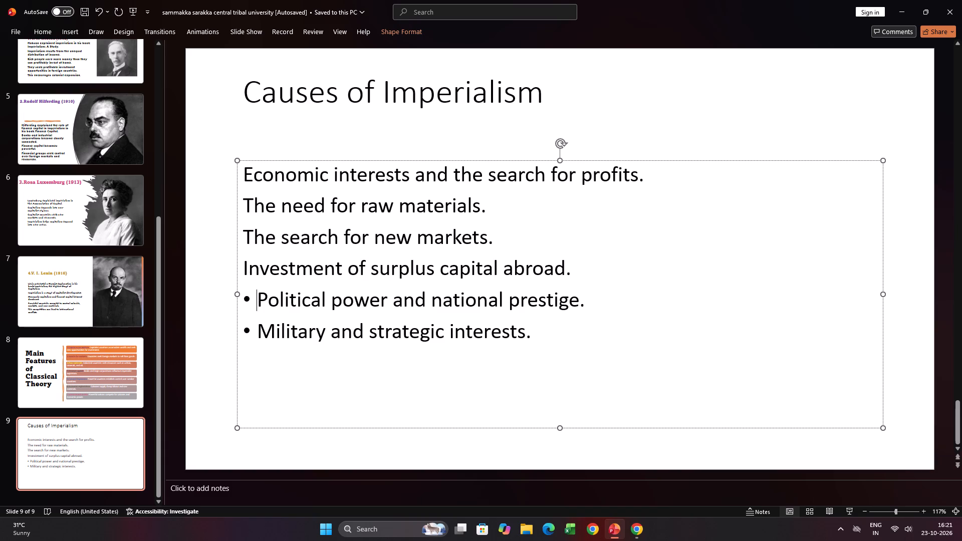
{"action": "key", "text": "BackSpace"}
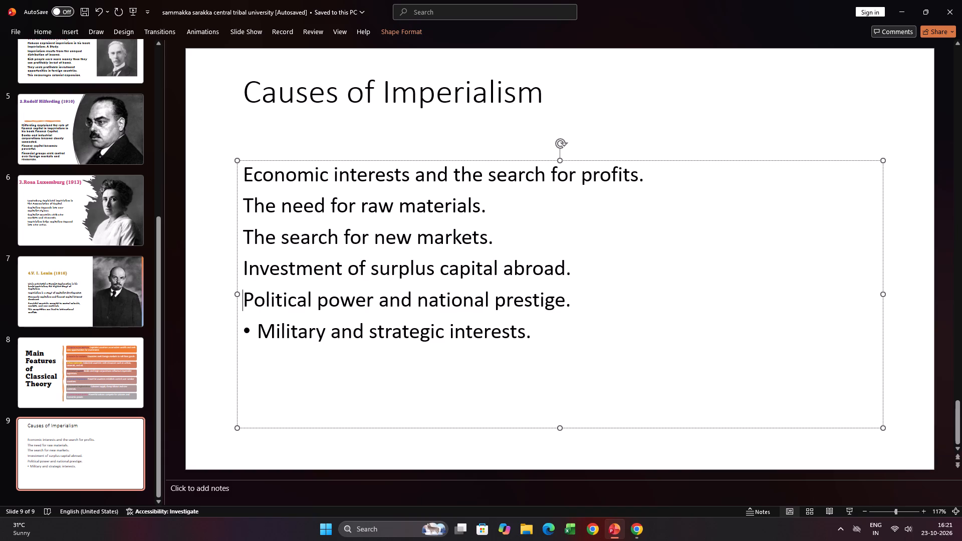
{"action": "left_click", "coordinate": [255, 330]}
{"action": "key", "text": "BackSpace"}
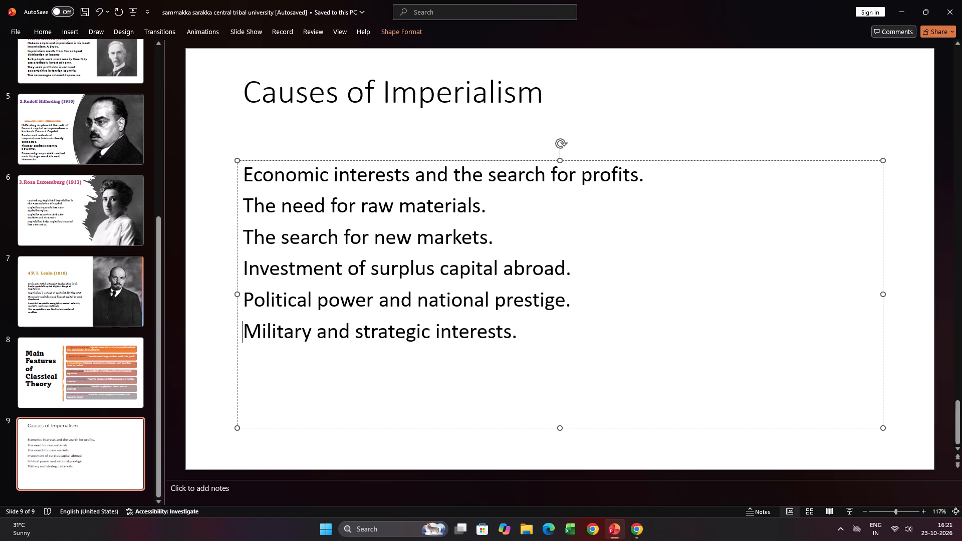
Set the font of all six body lines on slide 9 to Aharoni.
{"action": "left_click_drag", "start_coordinate": [248, 171], "coordinate": [274, 166]}
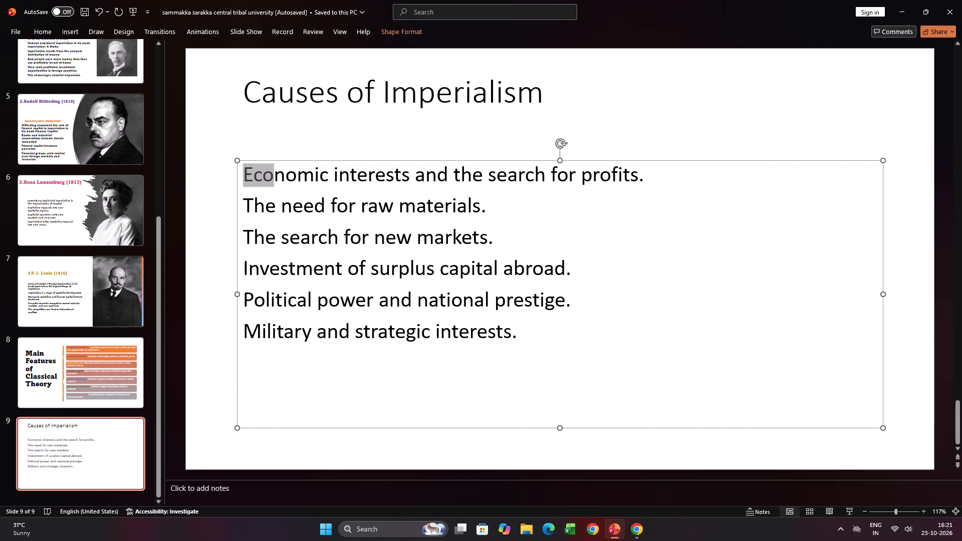
{"action": "left_click_drag", "start_coordinate": [274, 166], "coordinate": [560, 340]}
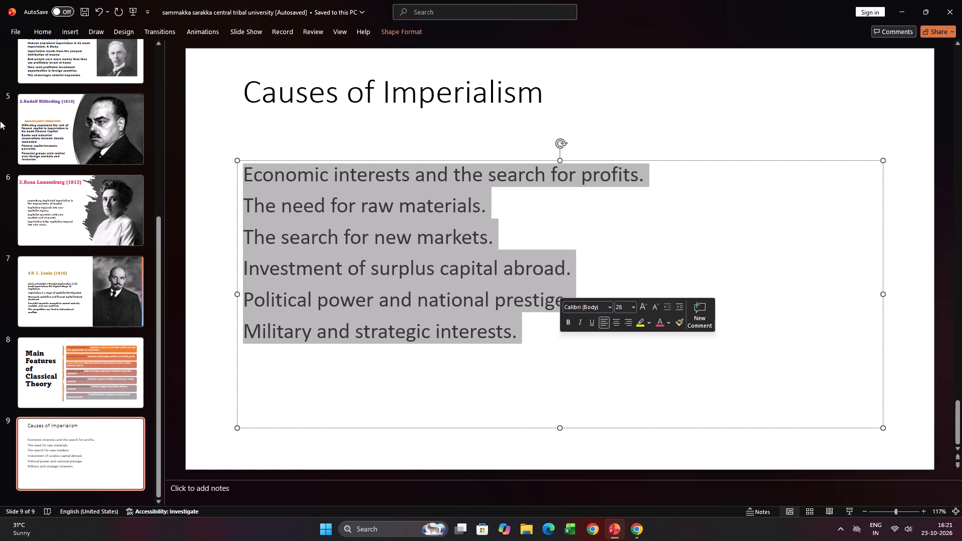
{"action": "right_click", "coordinate": [513, 303]}
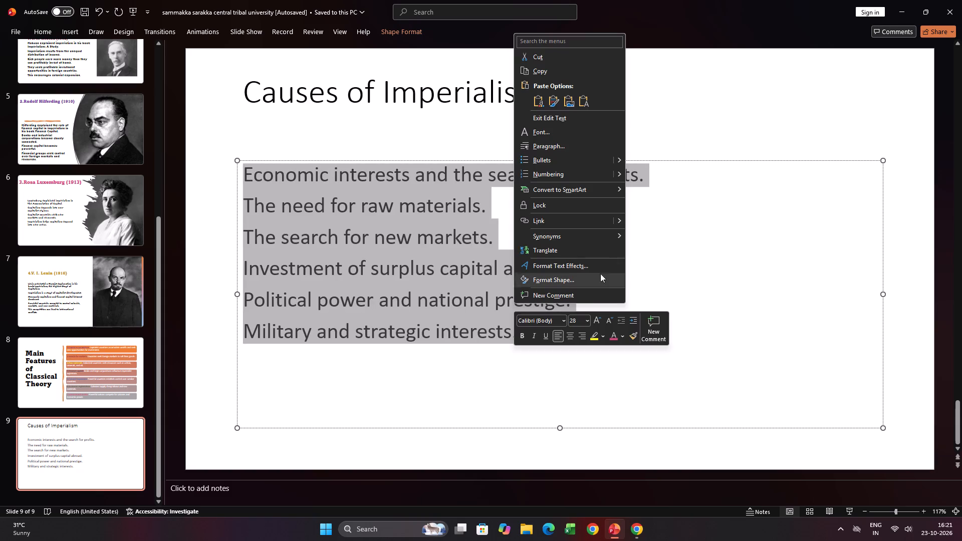
{"action": "left_click", "coordinate": [563, 321]}
{"action": "left_click", "coordinate": [536, 179]}
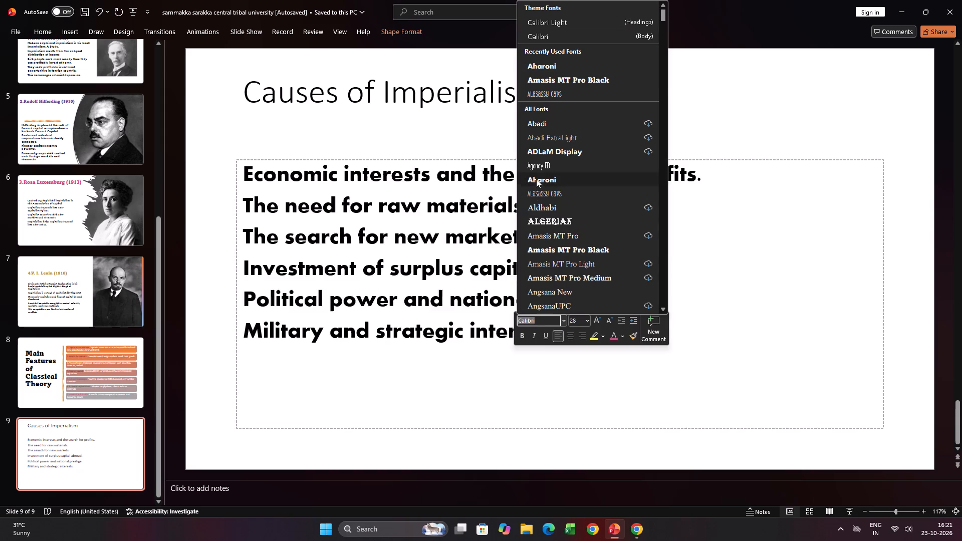
Format the "Causes of Imperialism" title in Amasis MT Pro Black and colour it with the second-darkest shade of the theme blue.
{"action": "left_click_drag", "start_coordinate": [238, 90], "coordinate": [443, 102]}
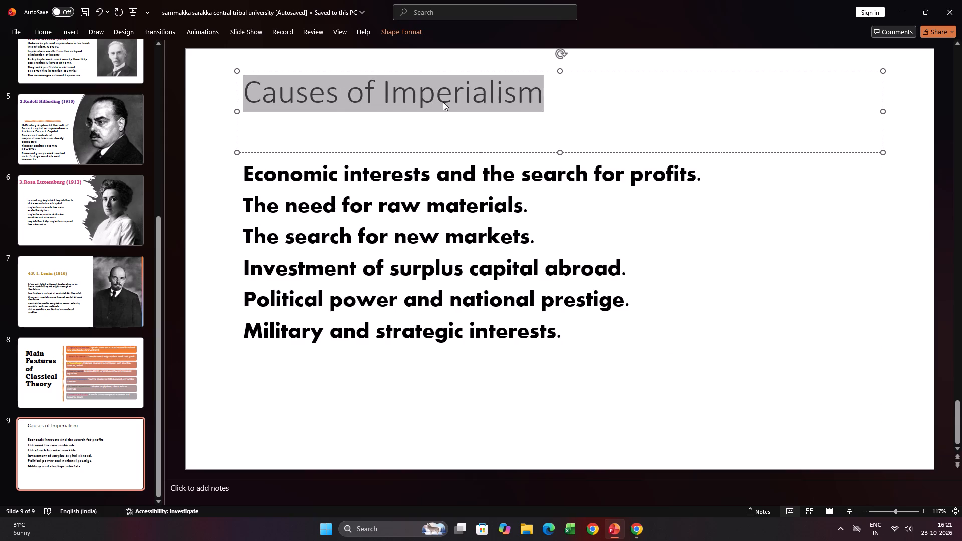
{"action": "left_click_drag", "start_coordinate": [443, 102], "coordinate": [513, 98]}
{"action": "right_click", "coordinate": [531, 98]}
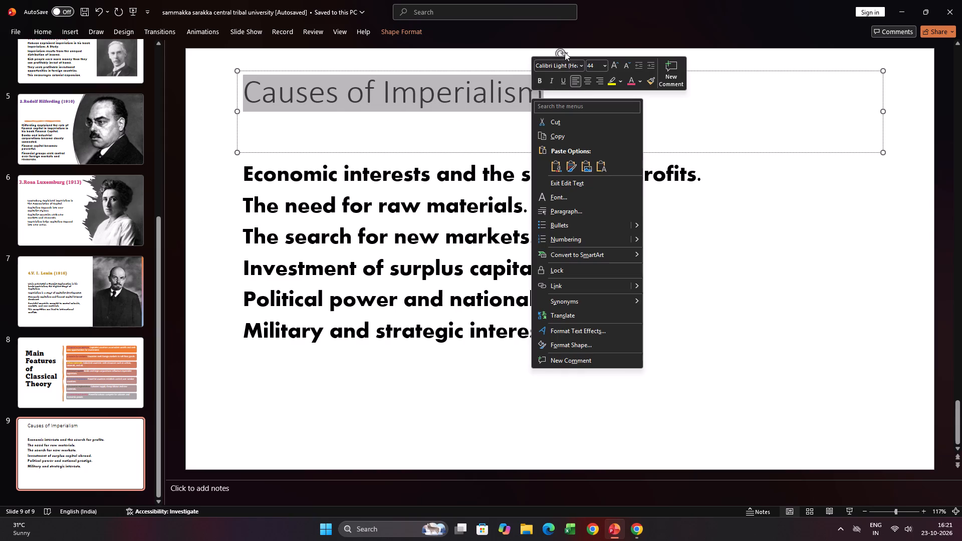
{"action": "left_click", "coordinate": [579, 66]}
{"action": "left_click", "coordinate": [568, 154]}
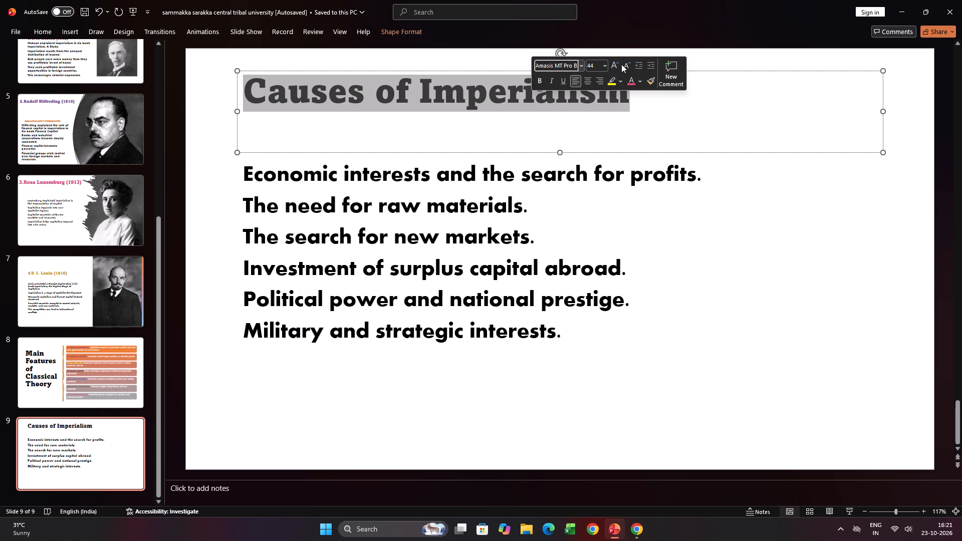
{"action": "left_click", "coordinate": [639, 82]}
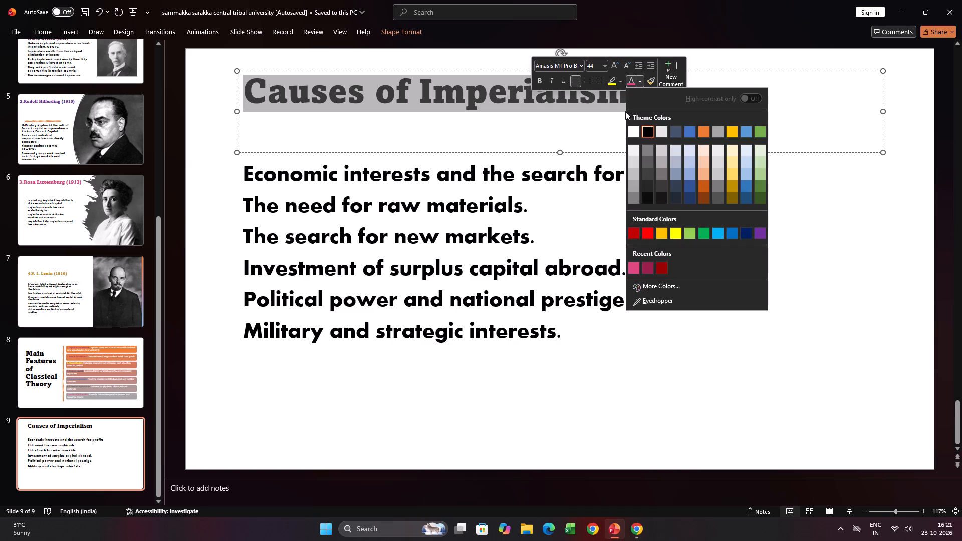
{"action": "left_click", "coordinate": [689, 187]}
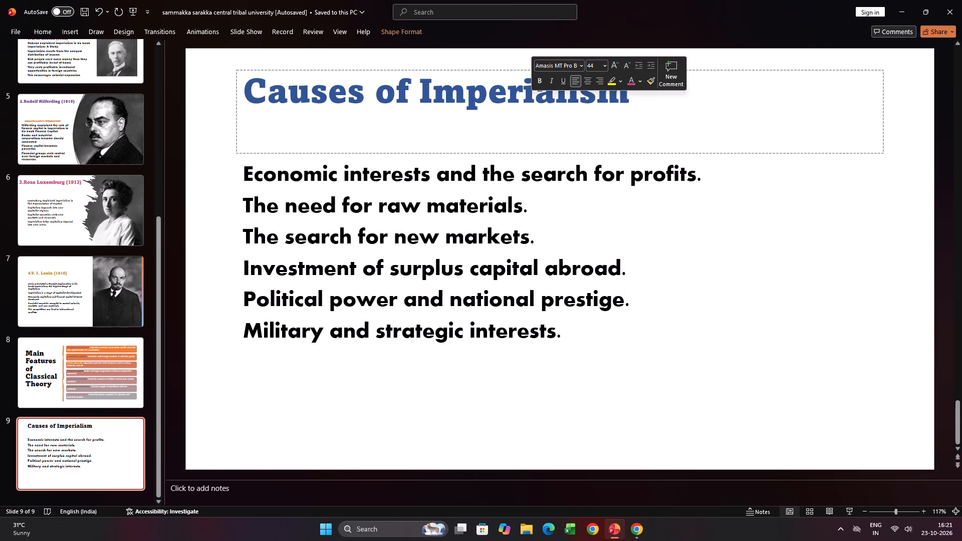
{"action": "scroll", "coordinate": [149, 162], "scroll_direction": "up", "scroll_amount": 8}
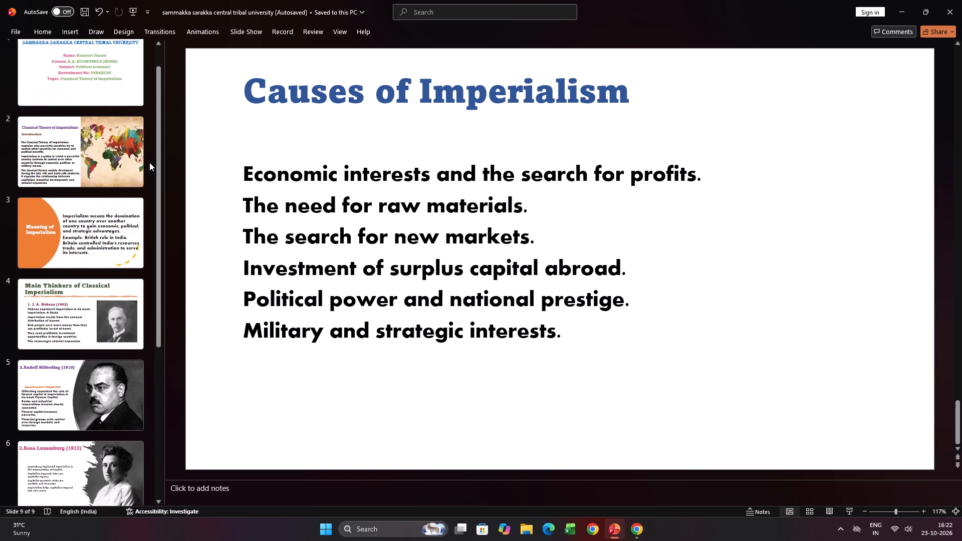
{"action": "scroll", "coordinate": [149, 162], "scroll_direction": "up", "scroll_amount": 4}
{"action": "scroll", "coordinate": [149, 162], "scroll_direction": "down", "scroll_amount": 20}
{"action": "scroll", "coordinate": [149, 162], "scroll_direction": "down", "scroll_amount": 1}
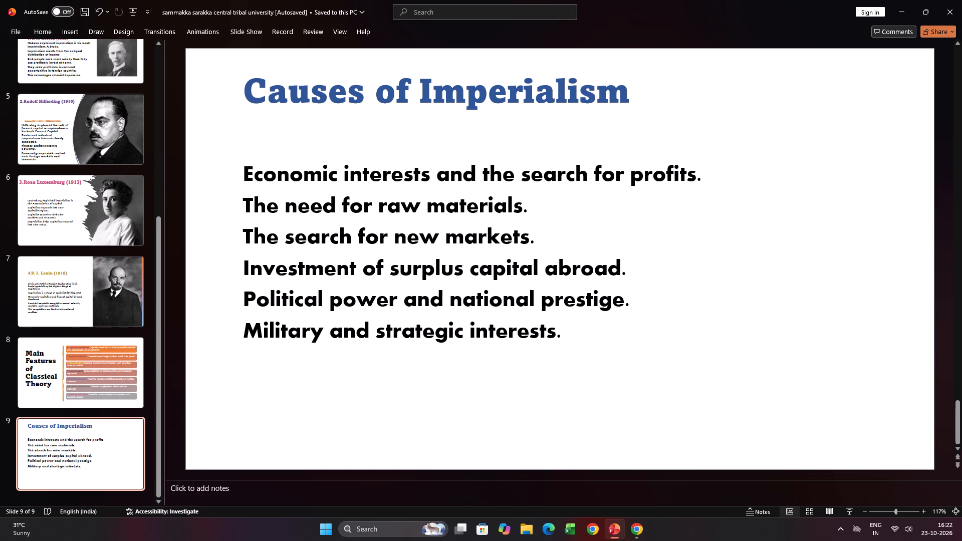
Apply the Designer layout that arranges the six causes in two rows of three with circled icons to slide 9.
{"action": "left_click", "coordinate": [123, 28]}
{"action": "left_click", "coordinate": [876, 57]}
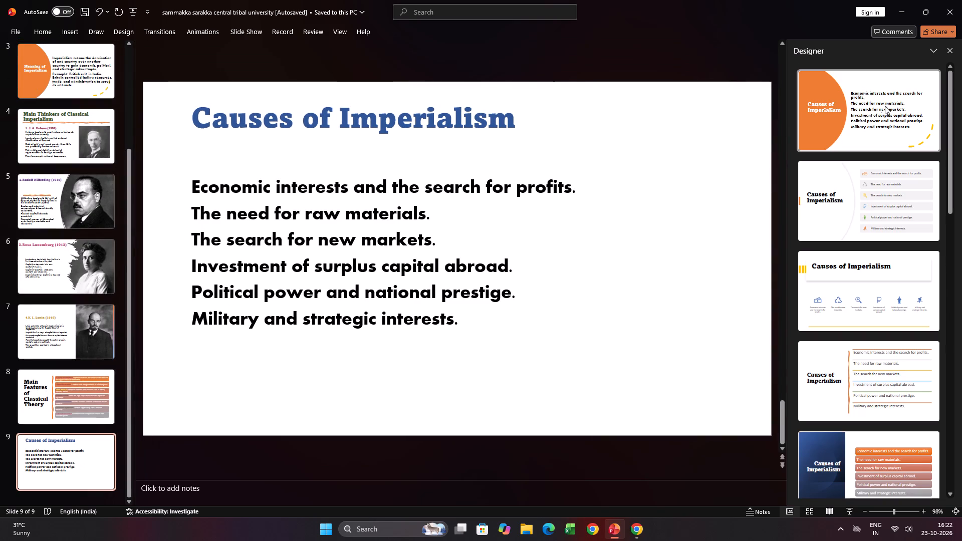
{"action": "scroll", "coordinate": [902, 121], "scroll_direction": "down", "scroll_amount": 2}
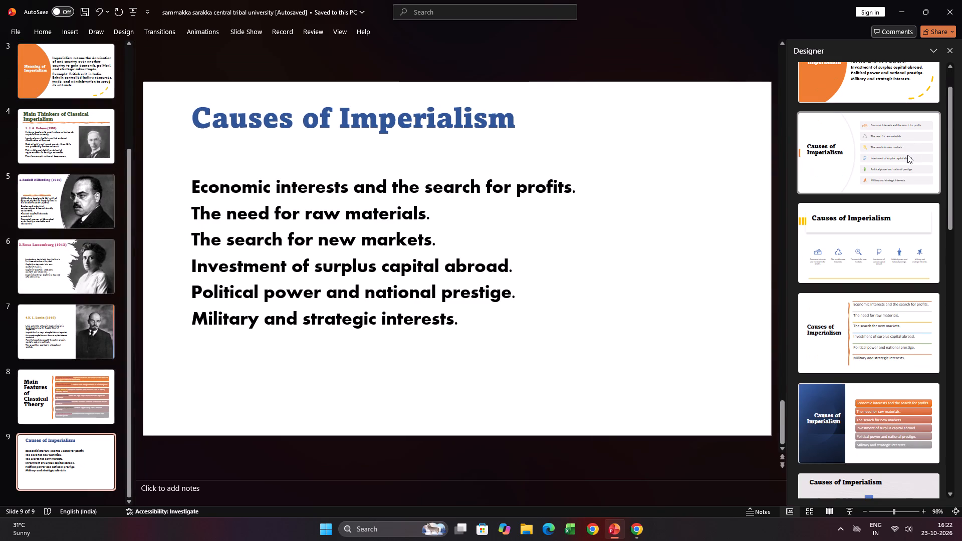
{"action": "scroll", "coordinate": [902, 162], "scroll_direction": "down", "scroll_amount": 3}
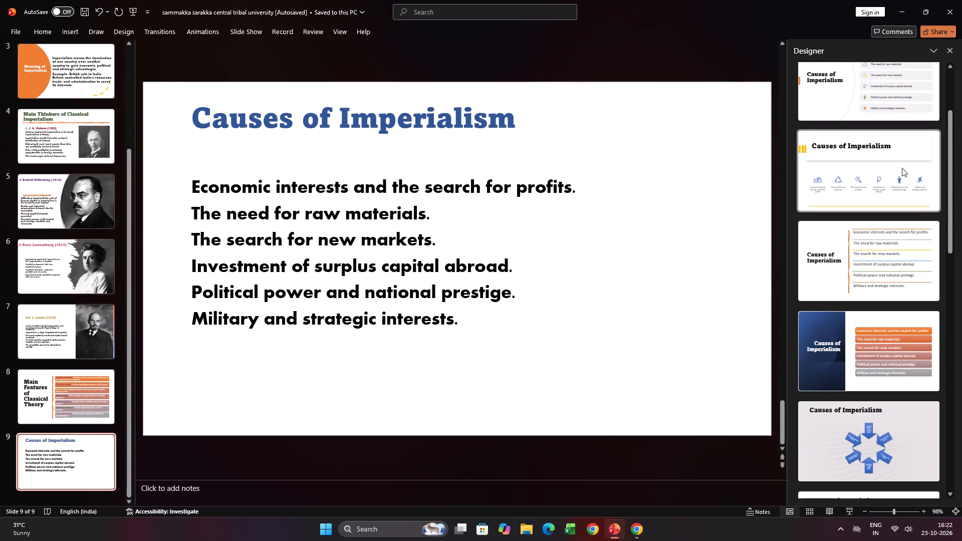
{"action": "scroll", "coordinate": [895, 184], "scroll_direction": "down", "scroll_amount": 10}
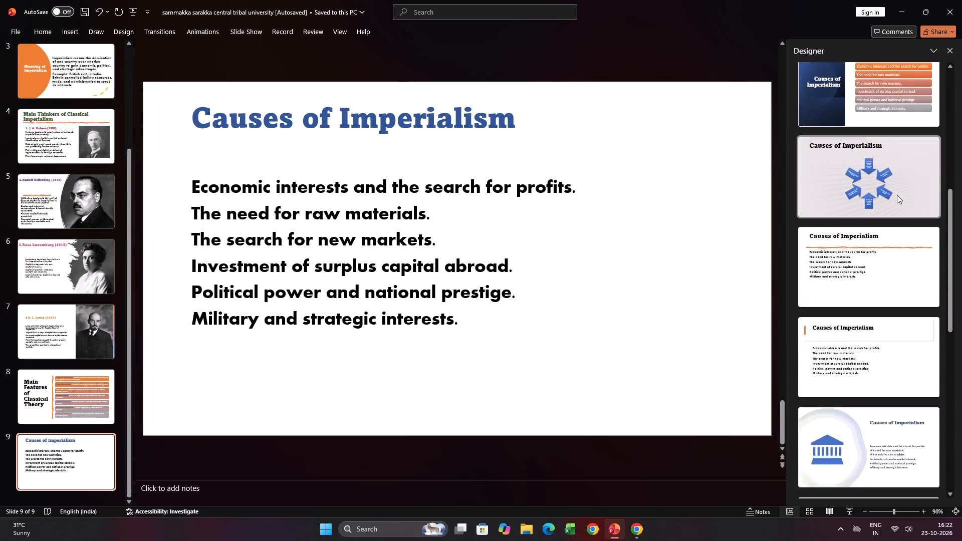
{"action": "scroll", "coordinate": [897, 195], "scroll_direction": "down", "scroll_amount": 17}
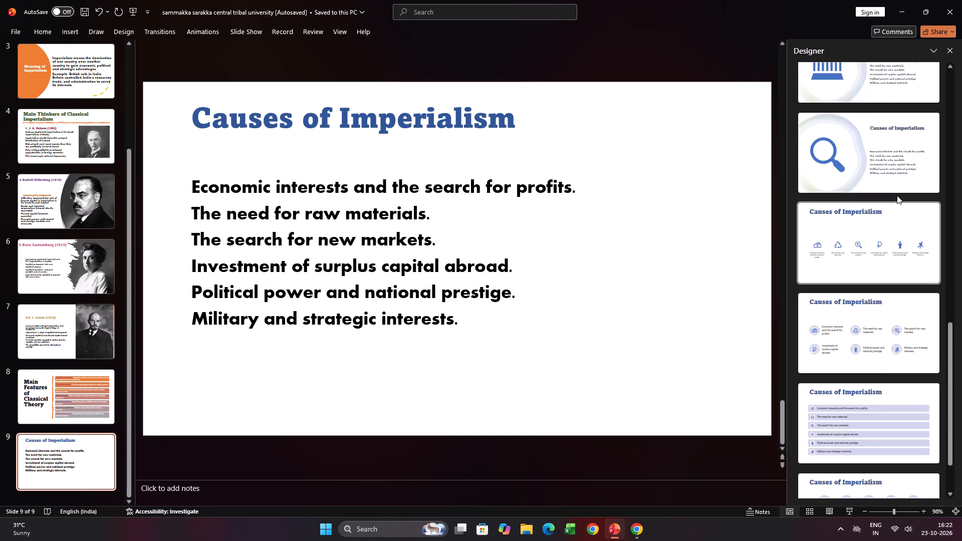
{"action": "scroll", "coordinate": [897, 195], "scroll_direction": "down", "scroll_amount": 2}
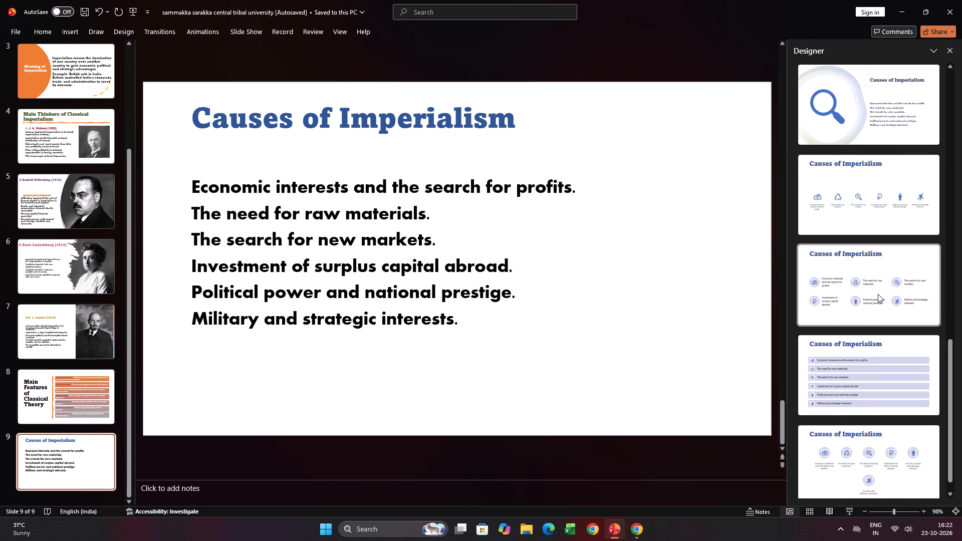
{"action": "scroll", "coordinate": [875, 281], "scroll_direction": "down", "scroll_amount": 2}
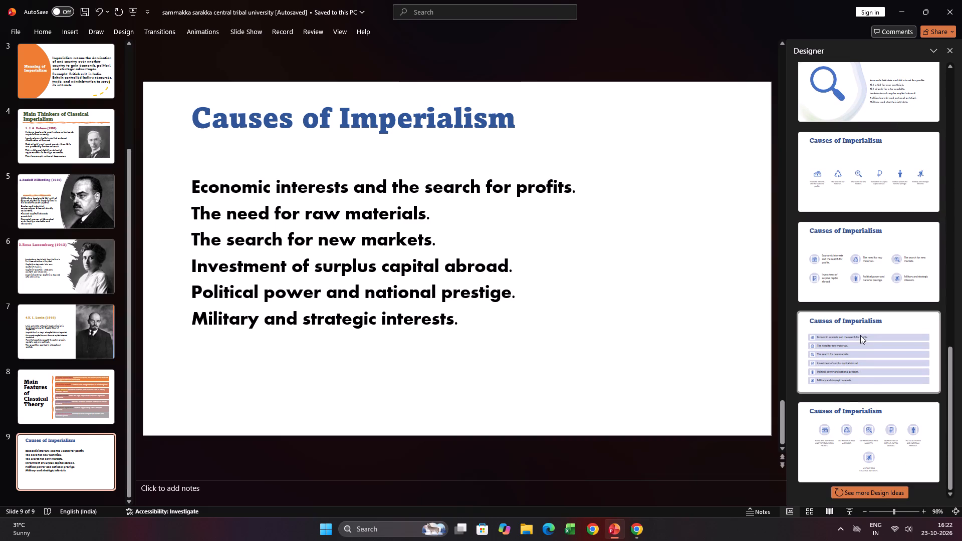
{"action": "left_click", "coordinate": [864, 288]}
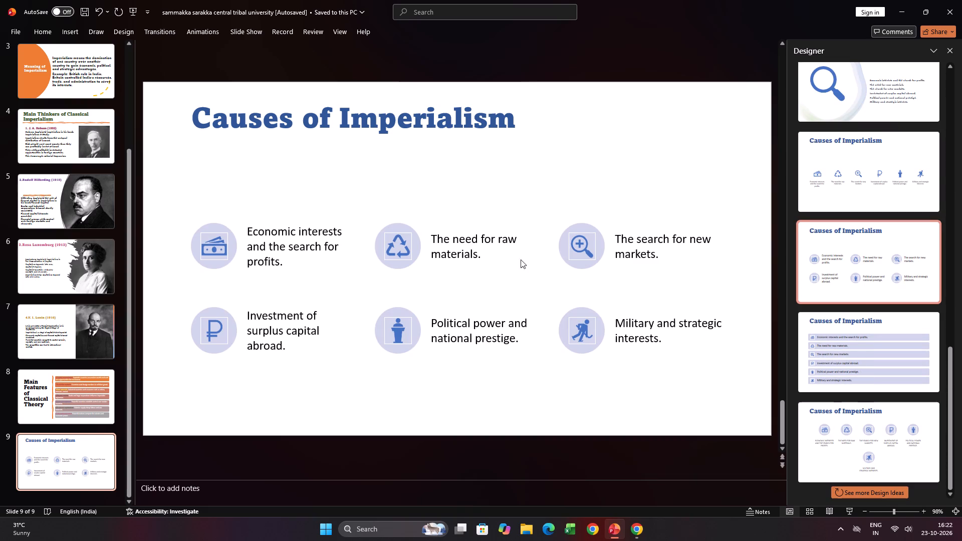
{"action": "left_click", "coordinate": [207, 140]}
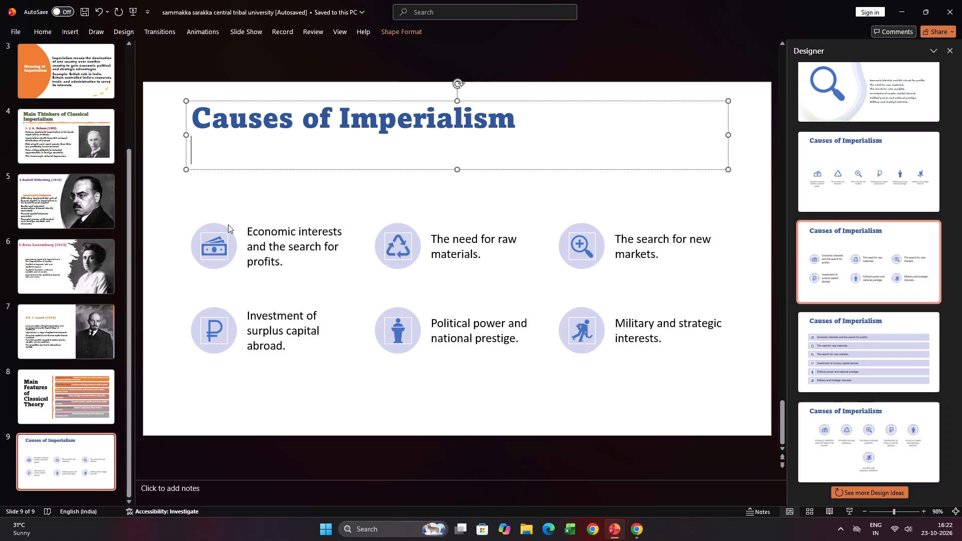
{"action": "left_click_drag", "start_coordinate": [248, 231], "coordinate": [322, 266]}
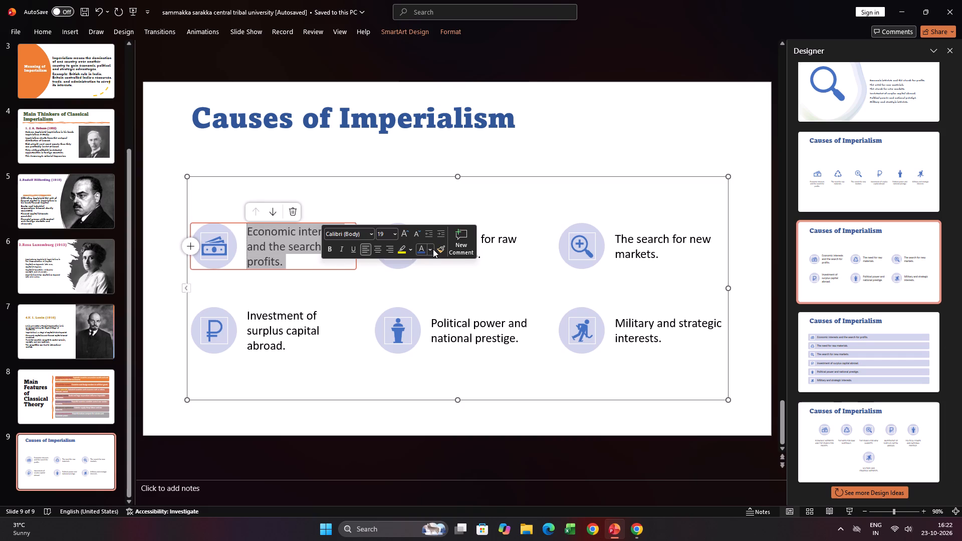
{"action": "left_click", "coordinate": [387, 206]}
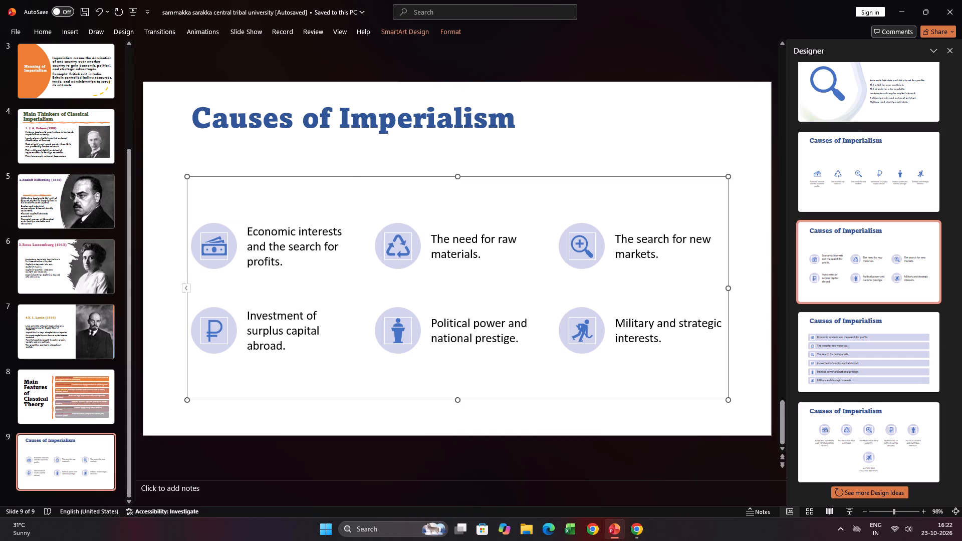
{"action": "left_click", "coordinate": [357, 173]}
Recolour the "Causes of Imperialism" title with the standard purple.
{"action": "left_click_drag", "start_coordinate": [196, 118], "coordinate": [212, 118]}
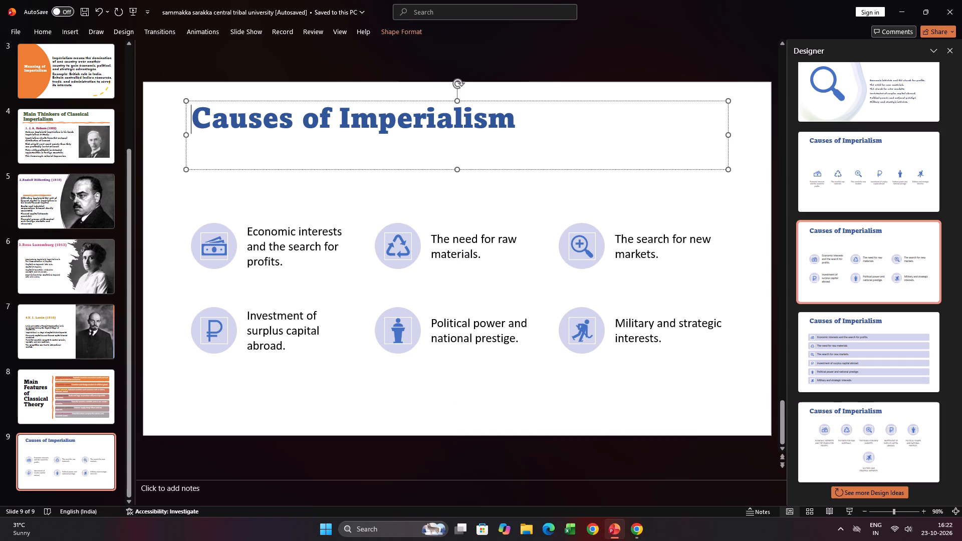
{"action": "left_click_drag", "start_coordinate": [212, 118], "coordinate": [504, 135]}
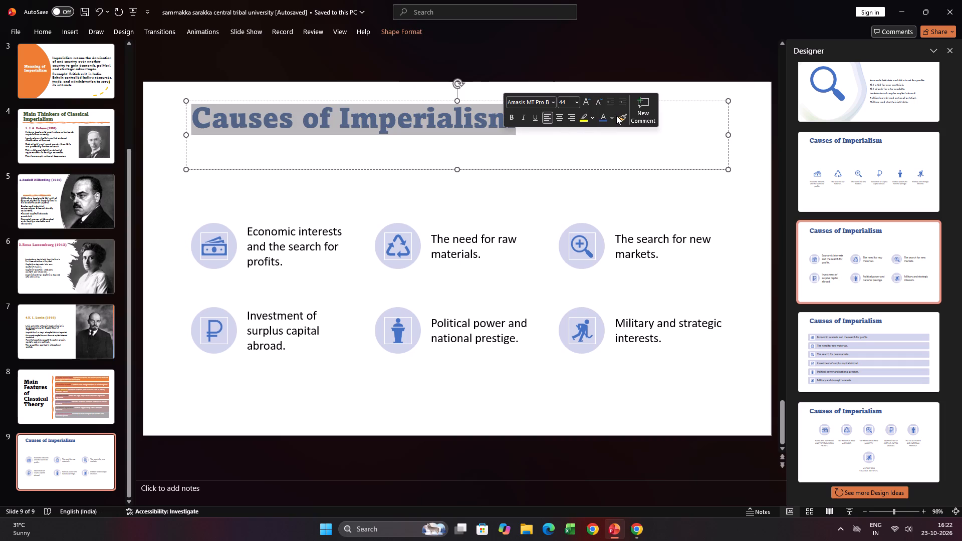
{"action": "left_click", "coordinate": [613, 116]}
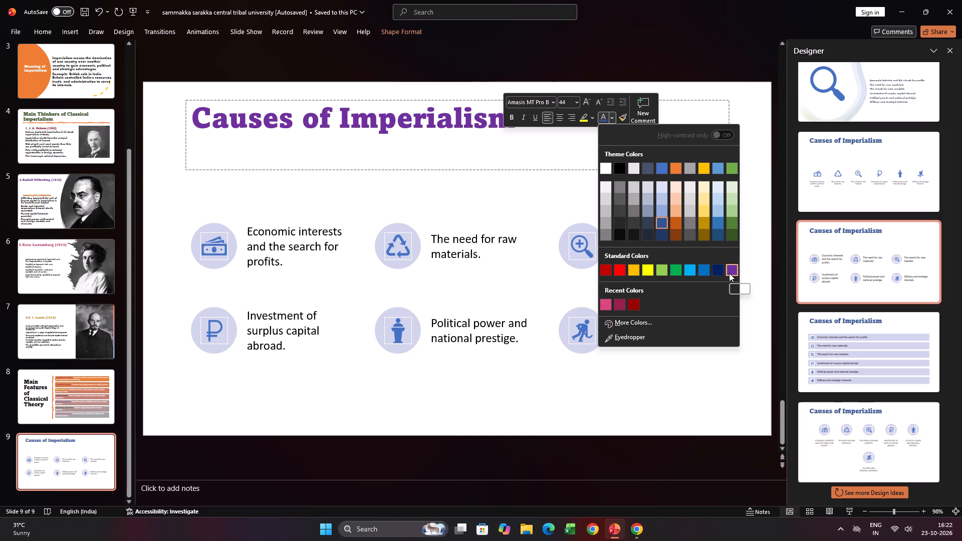
Apply the standard purple to the "Causes of Imperialism" title.
{"action": "left_click", "coordinate": [729, 273]}
Resize the six-causes graphic on slide 9, extending its left edge slightly outward and shortening it from the bottom, with two rows of three.
{"action": "left_click", "coordinate": [584, 228]}
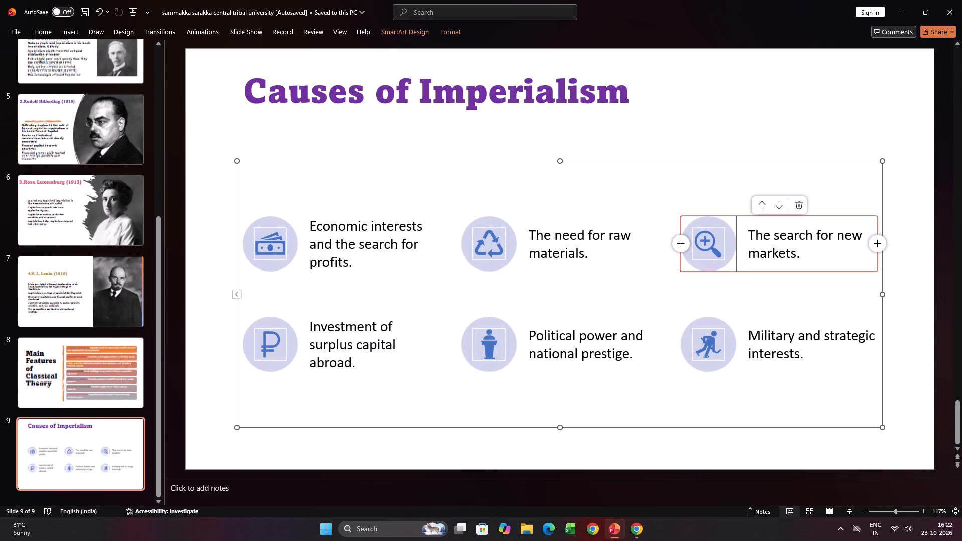
{"action": "left_click_drag", "start_coordinate": [341, 212], "coordinate": [346, 209]}
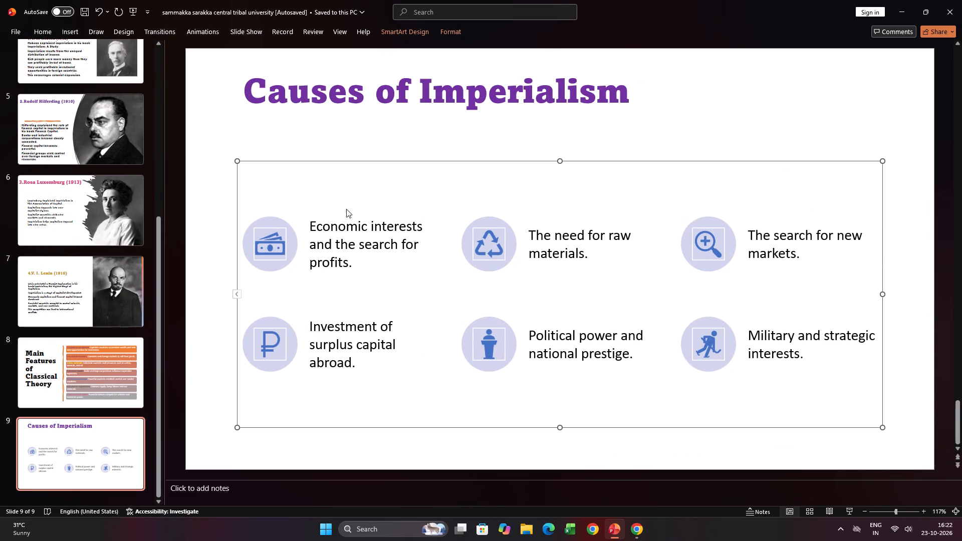
{"action": "left_click", "coordinate": [325, 181]}
{"action": "left_click", "coordinate": [328, 166]}
{"action": "left_click_drag", "start_coordinate": [561, 429], "coordinate": [564, 445]}
{"action": "left_click_drag", "start_coordinate": [564, 445], "coordinate": [564, 463]}
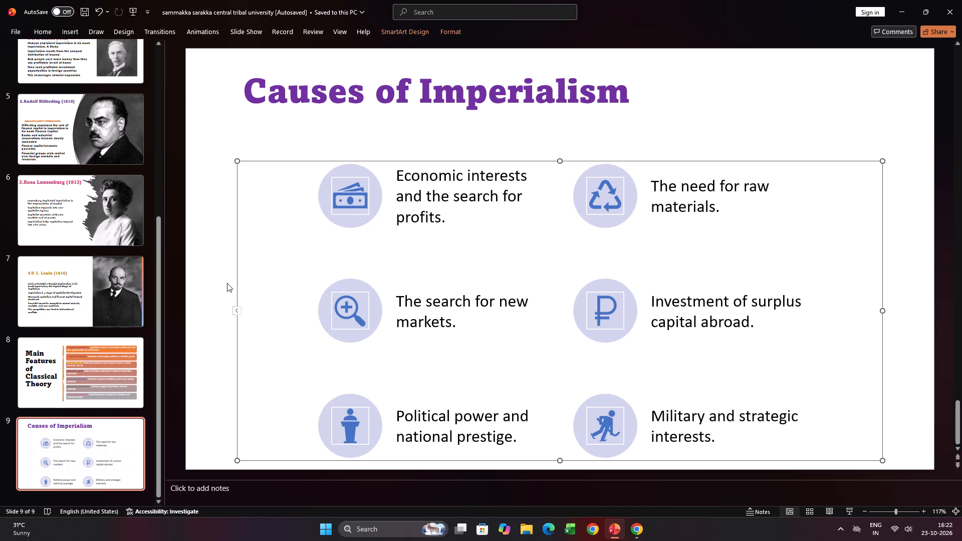
{"action": "left_click_drag", "start_coordinate": [234, 312], "coordinate": [222, 318]}
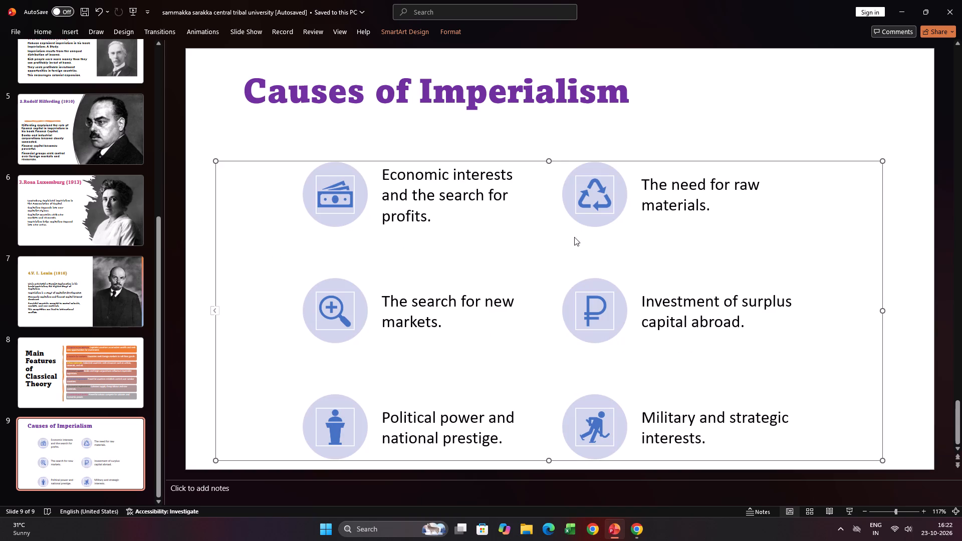
{"action": "left_click_drag", "start_coordinate": [548, 458], "coordinate": [533, 399]}
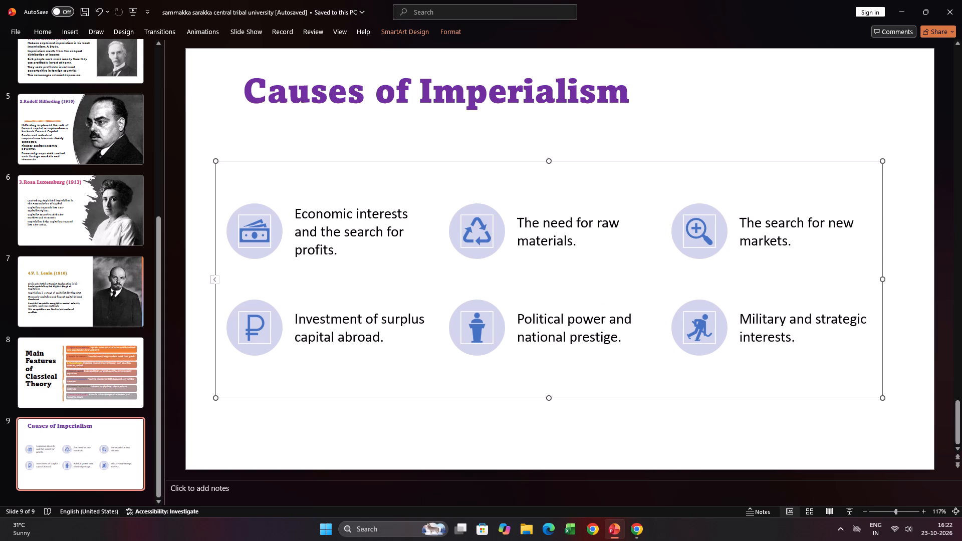
{"action": "left_click", "coordinate": [490, 354]}
Open the slide options for the "Causes of Imperialism" slide thumbnail.
{"action": "right_click", "coordinate": [136, 433]}
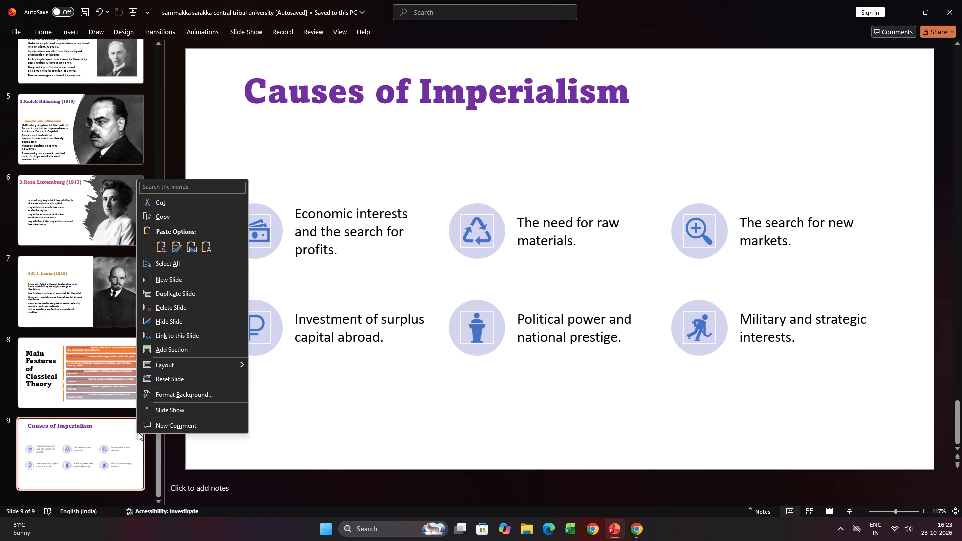
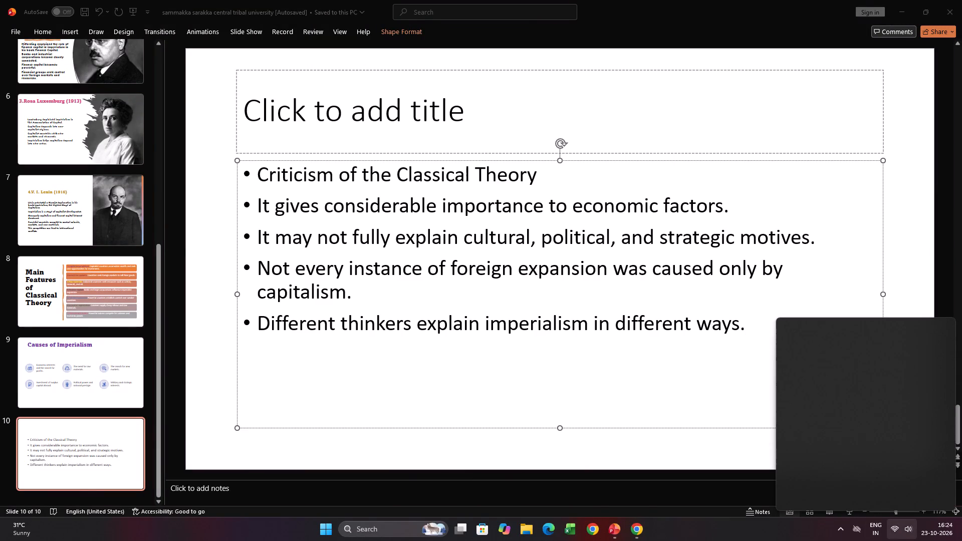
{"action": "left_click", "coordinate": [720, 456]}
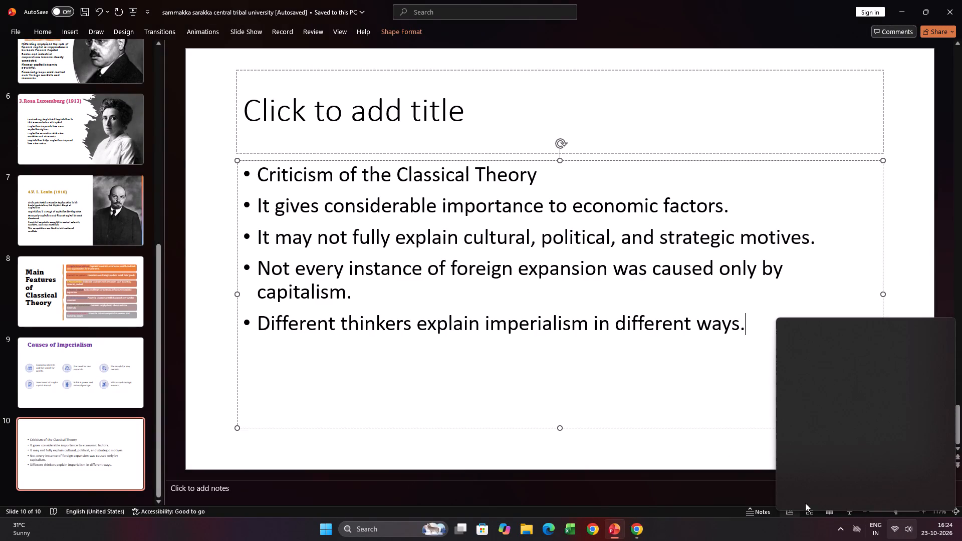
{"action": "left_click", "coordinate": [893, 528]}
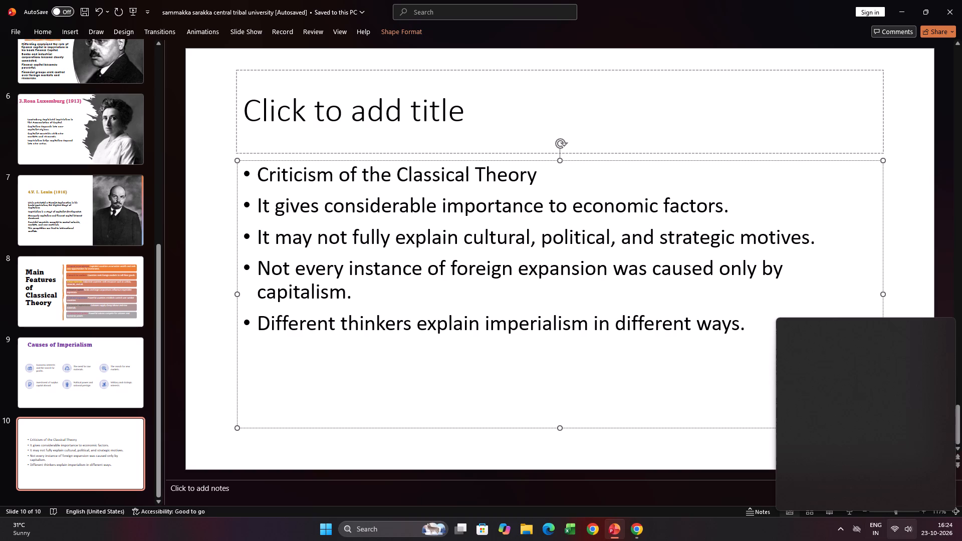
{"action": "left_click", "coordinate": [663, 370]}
Move the line "Criticism of the Classical Theory" from the body text of slide 10 into its title placeholder.
{"action": "left_click_drag", "start_coordinate": [259, 176], "coordinate": [484, 194]}
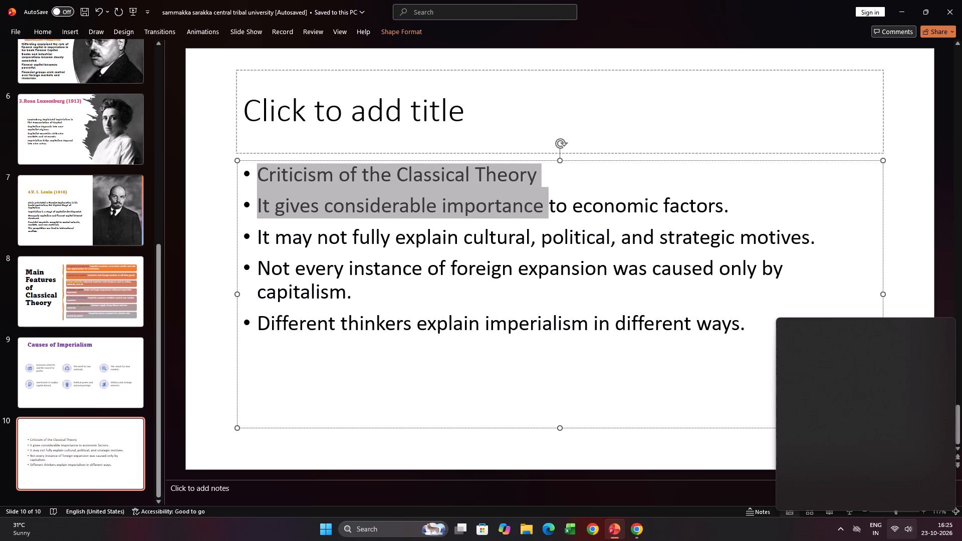
{"action": "left_click_drag", "start_coordinate": [484, 194], "coordinate": [522, 181]}
{"action": "right_click", "coordinate": [522, 181]}
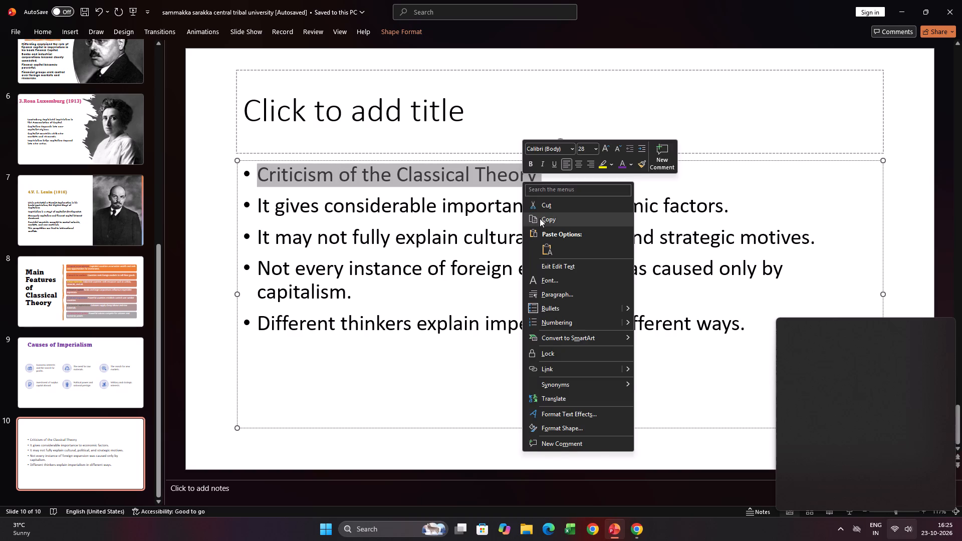
{"action": "left_click", "coordinate": [540, 218]}
{"action": "left_click", "coordinate": [460, 137]}
{"action": "right_click", "coordinate": [460, 137]}
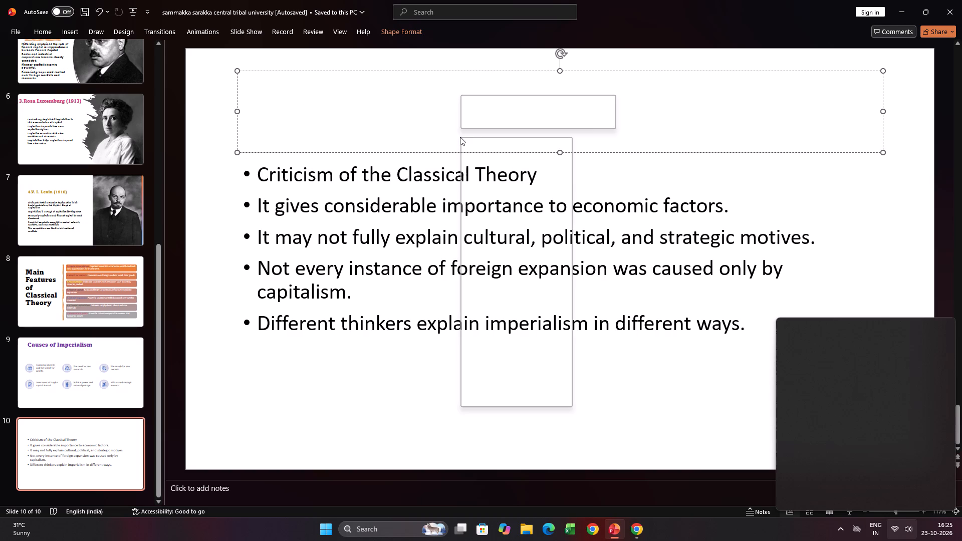
{"action": "left_click", "coordinate": [528, 201]}
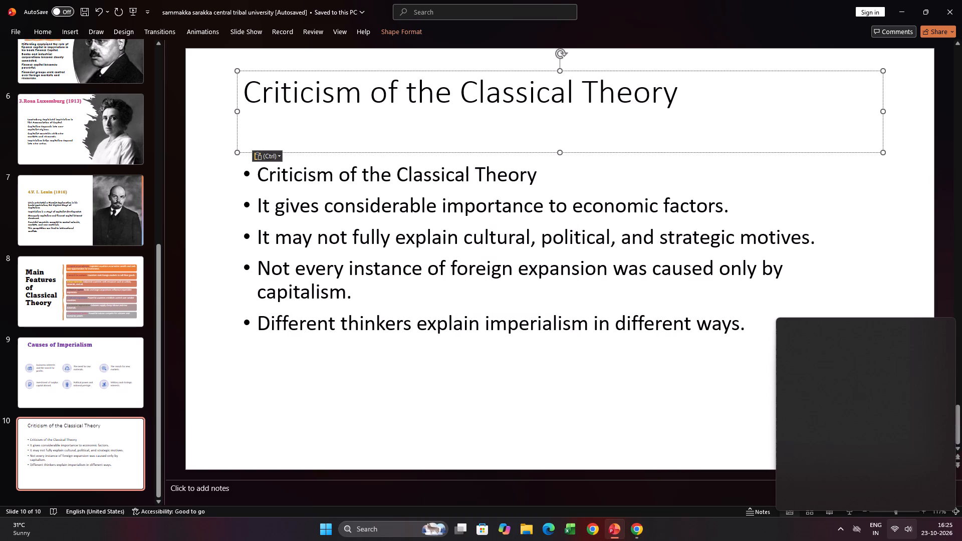
{"action": "left_click_drag", "start_coordinate": [264, 175], "coordinate": [562, 184]}
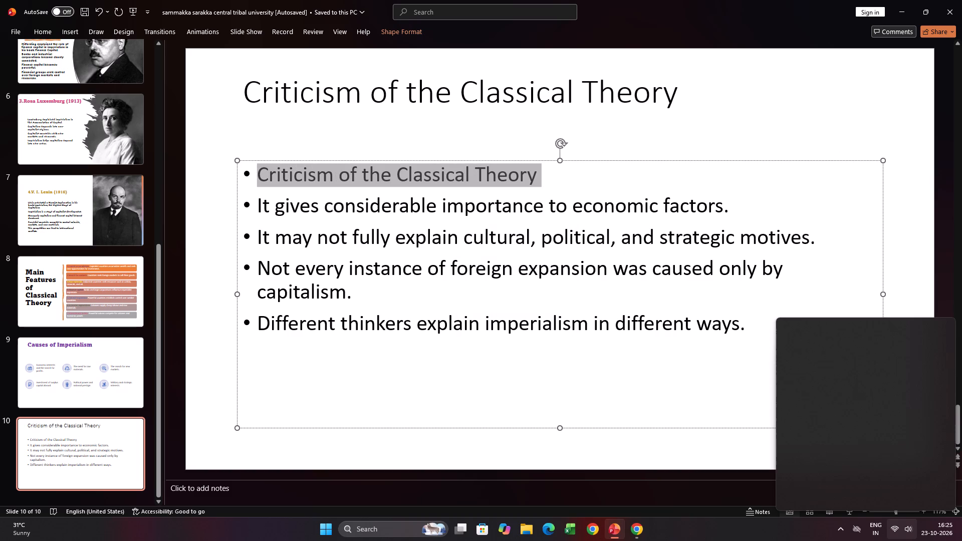
{"action": "left_click_drag", "start_coordinate": [562, 184], "coordinate": [562, 183]}
{"action": "key", "text": "Delete"}
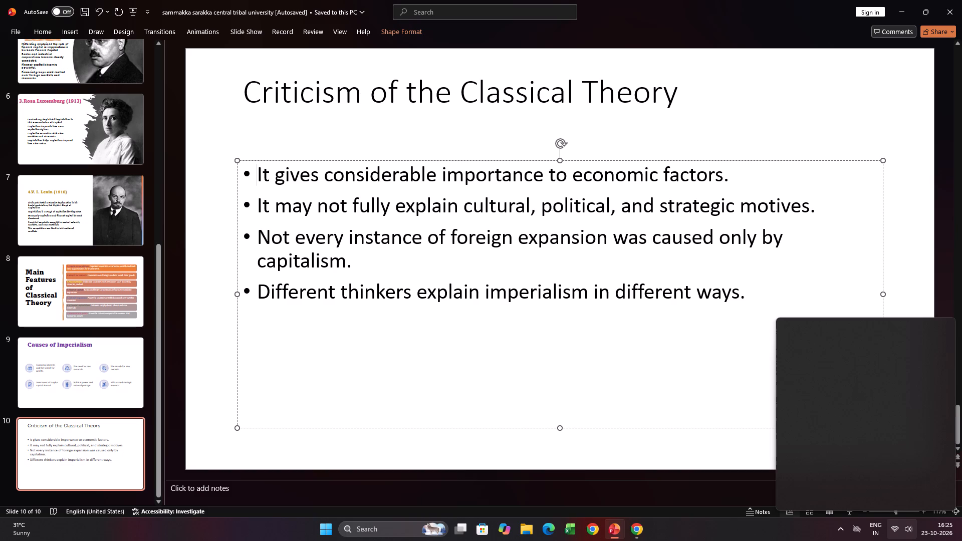
Remove the bullet from the first body line, "It gives considerable importance to economic factors.".
{"action": "key", "text": "BackSpace"}
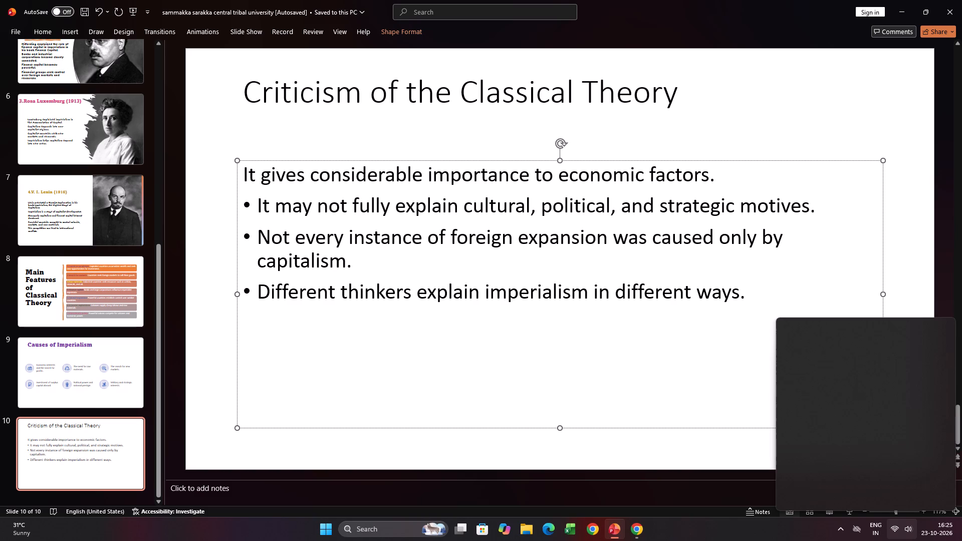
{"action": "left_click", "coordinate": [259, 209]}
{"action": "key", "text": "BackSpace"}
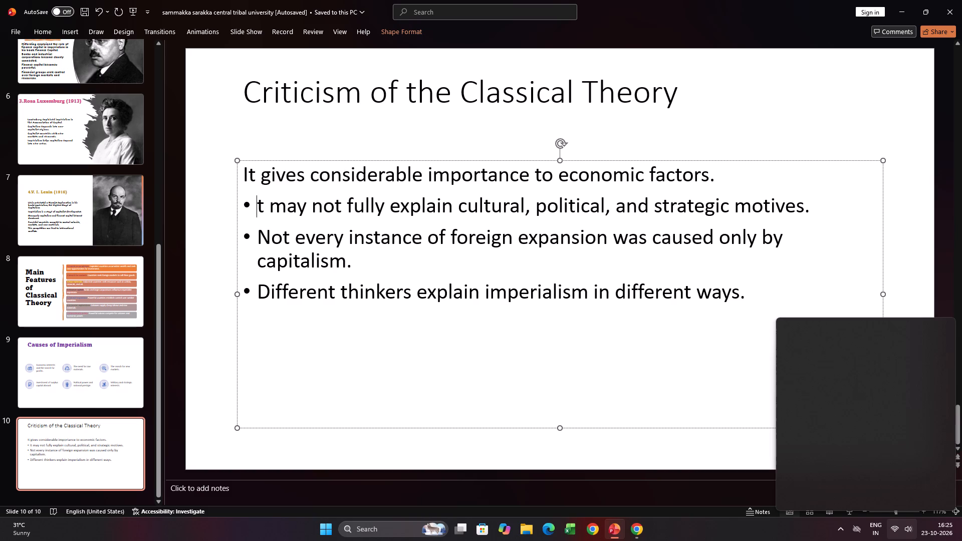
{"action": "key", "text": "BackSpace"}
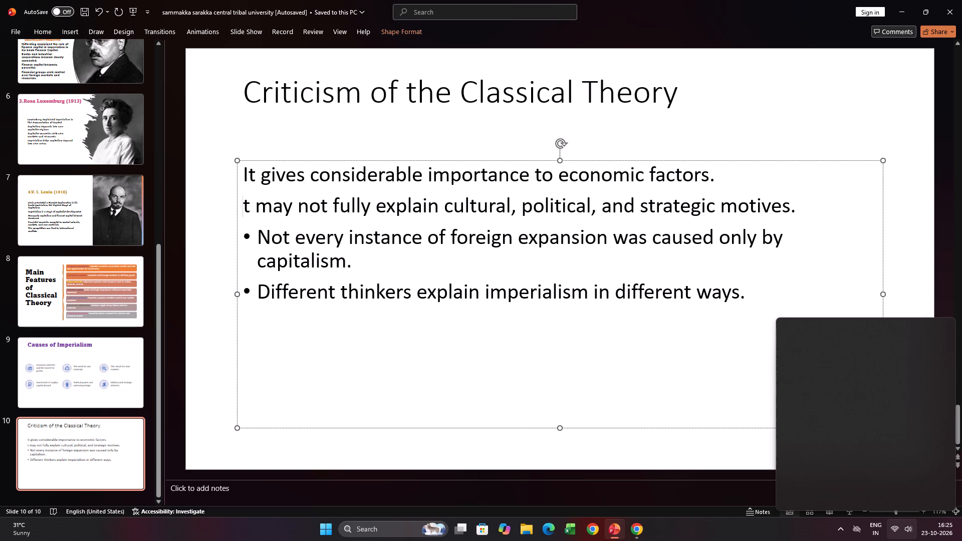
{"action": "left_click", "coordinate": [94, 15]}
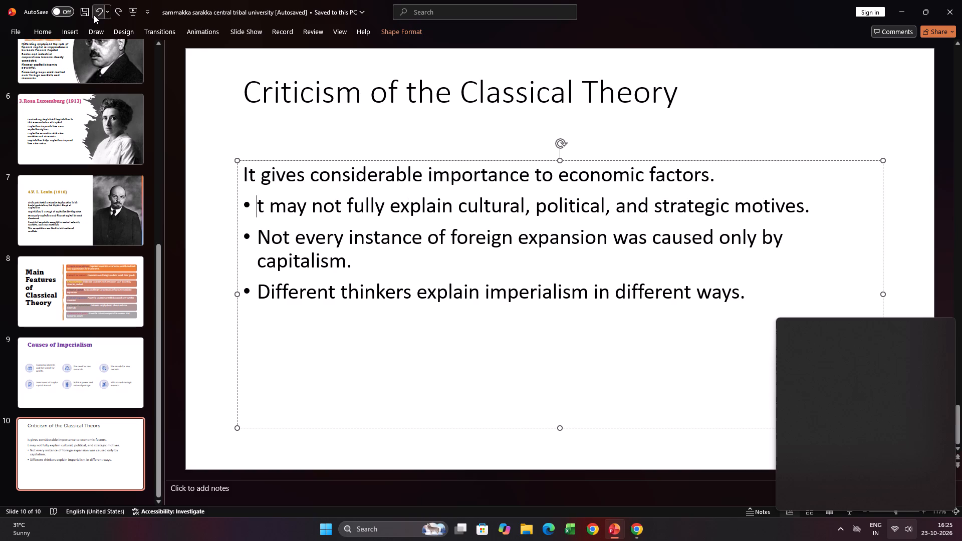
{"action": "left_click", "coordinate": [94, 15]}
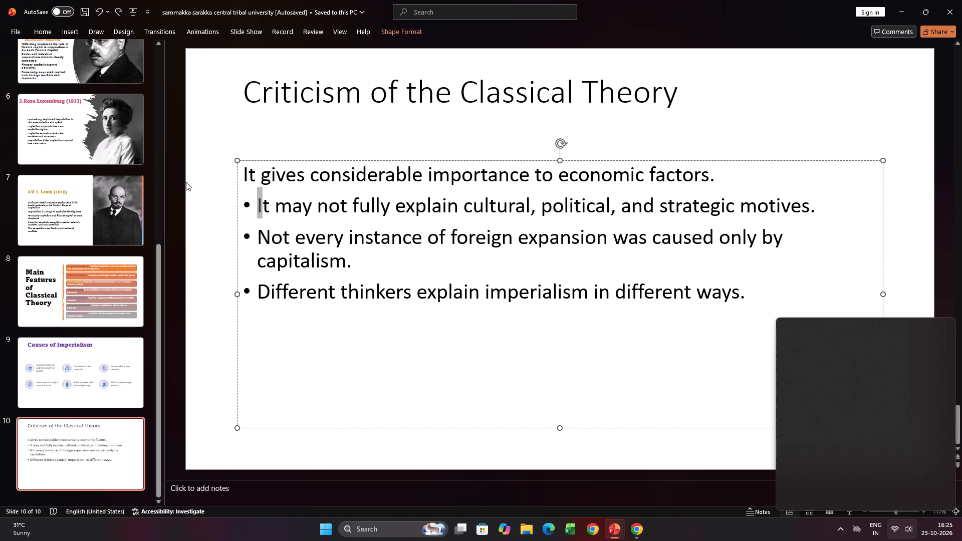
Remove the bullets from the remaining three body lines on slide 10, keeping their text intact.
{"action": "left_click", "coordinate": [251, 203]}
{"action": "left_click", "coordinate": [251, 203]}
{"action": "key", "text": "BackSpace"}
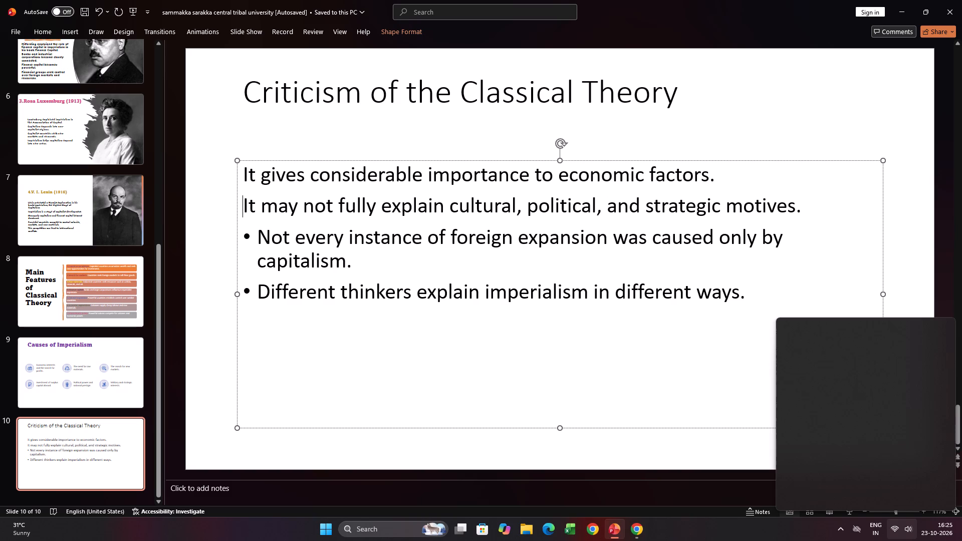
{"action": "left_click", "coordinate": [259, 238]}
{"action": "key", "text": "BackSpace"}
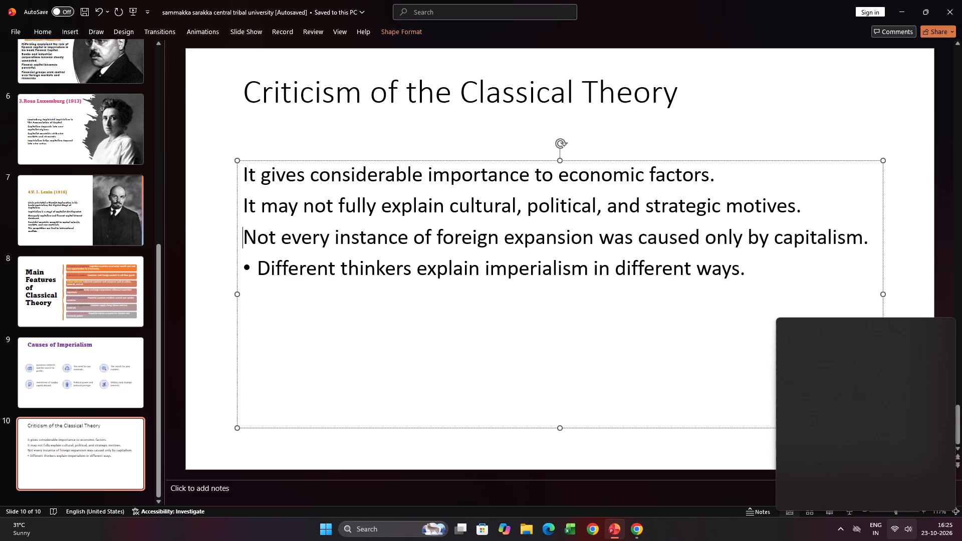
{"action": "left_click", "coordinate": [258, 266]}
{"action": "key", "text": "BackSpace"}
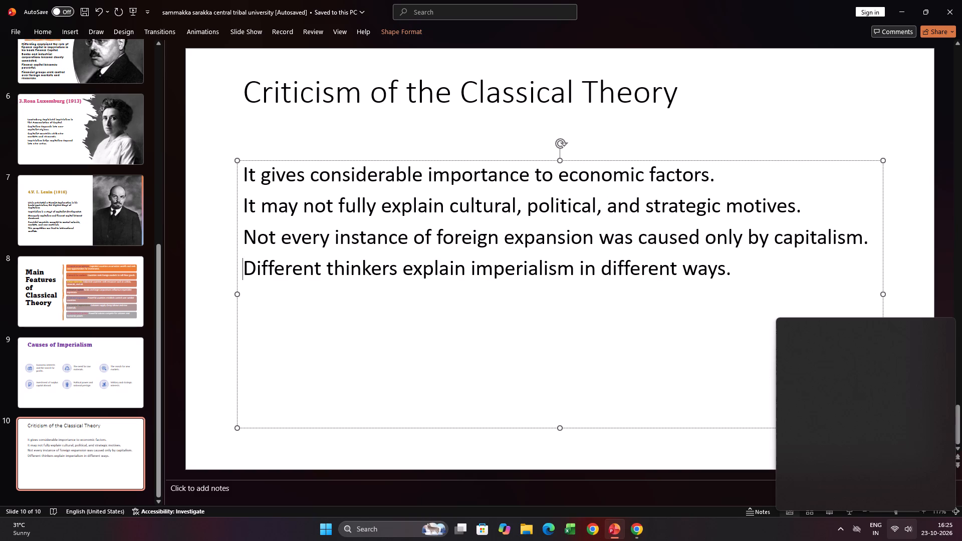
Set the font of the "Criticism of the Classical Theory" title to Amasis MT Pro Black.
{"action": "left_click_drag", "start_coordinate": [252, 92], "coordinate": [668, 105]}
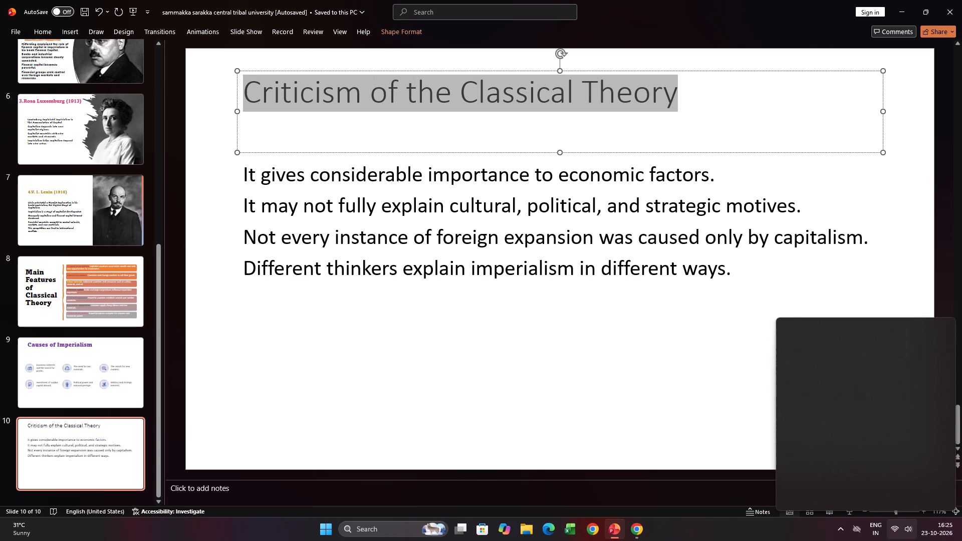
{"action": "left_click_drag", "start_coordinate": [668, 105], "coordinate": [681, 104]}
{"action": "left_click", "coordinate": [731, 71]}
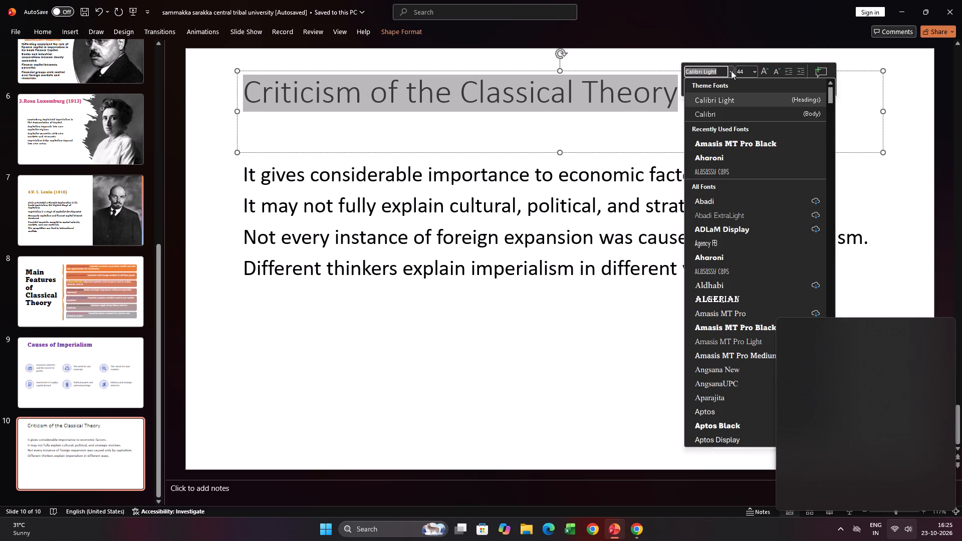
{"action": "left_click", "coordinate": [738, 145]}
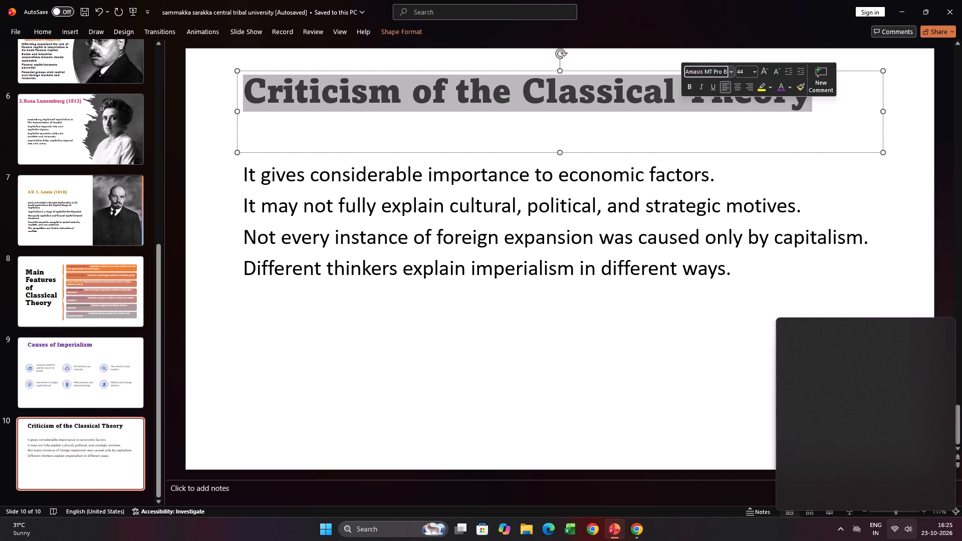
Enlarge all four body lines on slide 10 to font size 36.
{"action": "left_click_drag", "start_coordinate": [241, 171], "coordinate": [684, 273]}
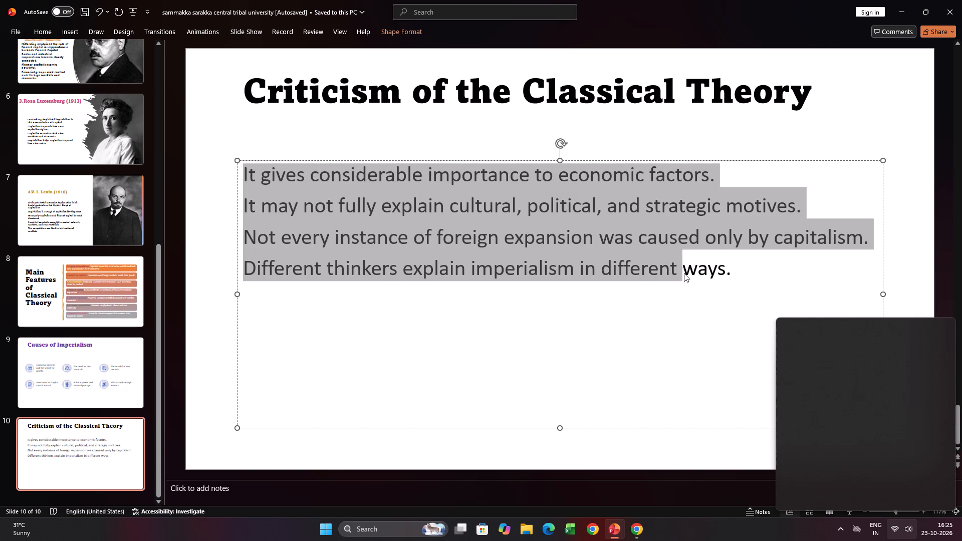
{"action": "left_click_drag", "start_coordinate": [684, 273], "coordinate": [742, 276]}
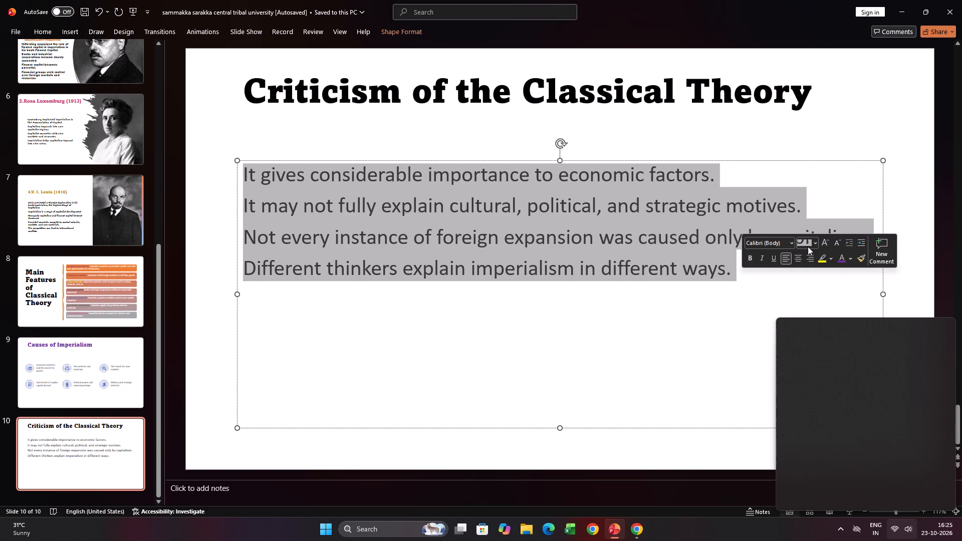
{"action": "left_click", "coordinate": [829, 243]}
{"action": "left_click", "coordinate": [828, 243]}
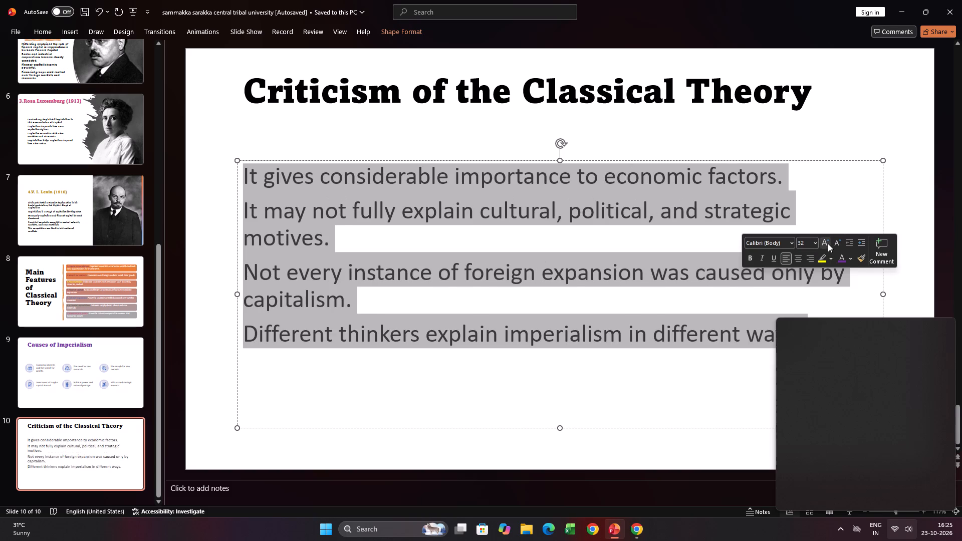
{"action": "left_click_drag", "start_coordinate": [508, 316], "coordinate": [517, 314]}
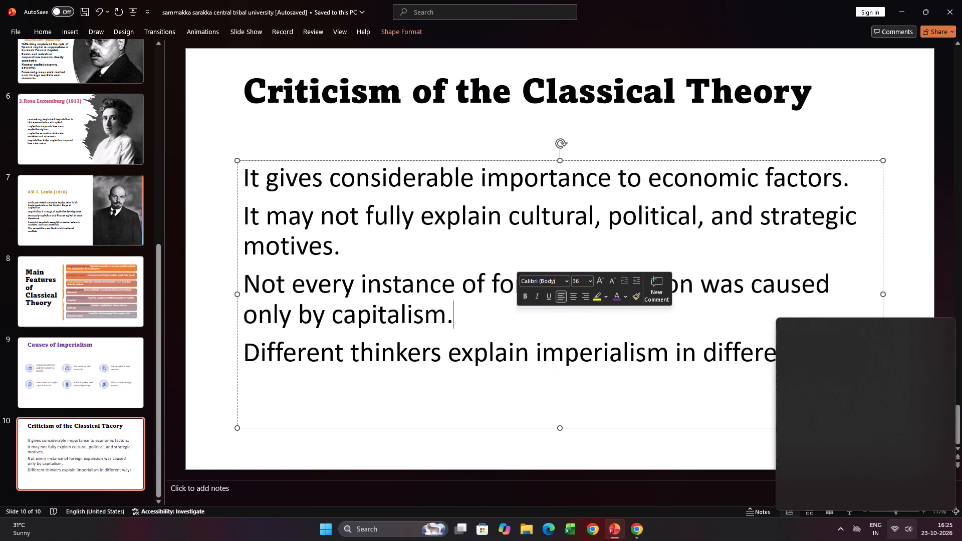
{"action": "left_click", "coordinate": [676, 257]}
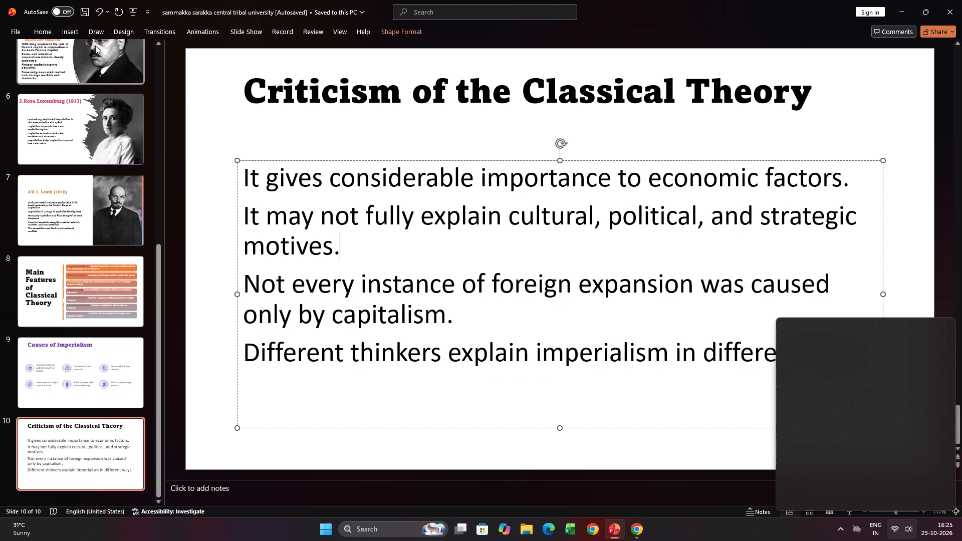
Bring up the Designer layout suggestions for slide 10.
{"action": "left_click", "coordinate": [121, 29]}
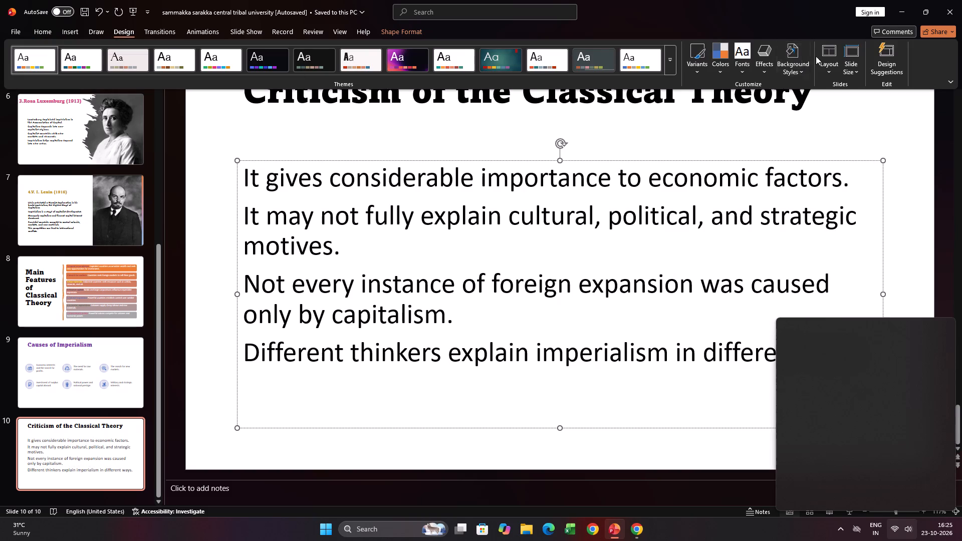
{"action": "left_click", "coordinate": [887, 61]}
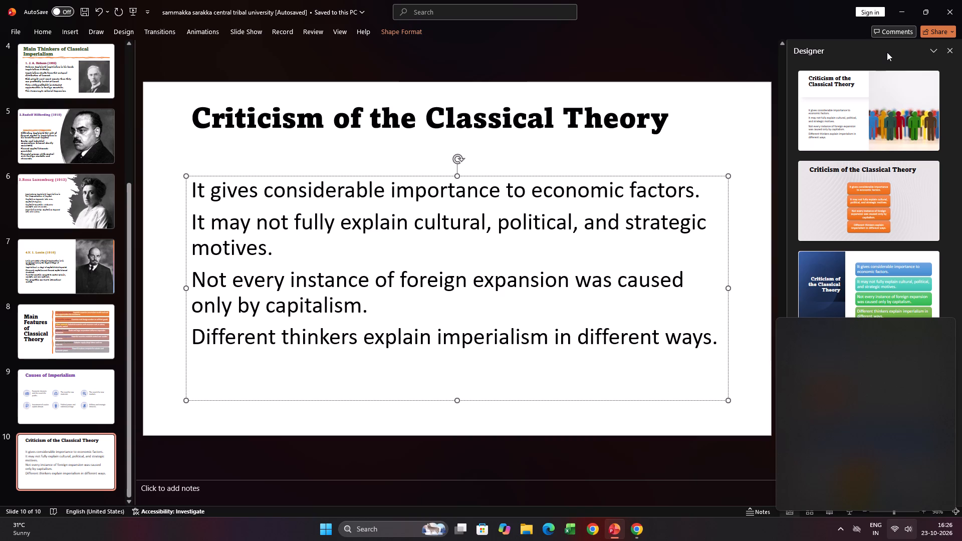
{"action": "scroll", "coordinate": [834, 182], "scroll_direction": "down", "scroll_amount": 3}
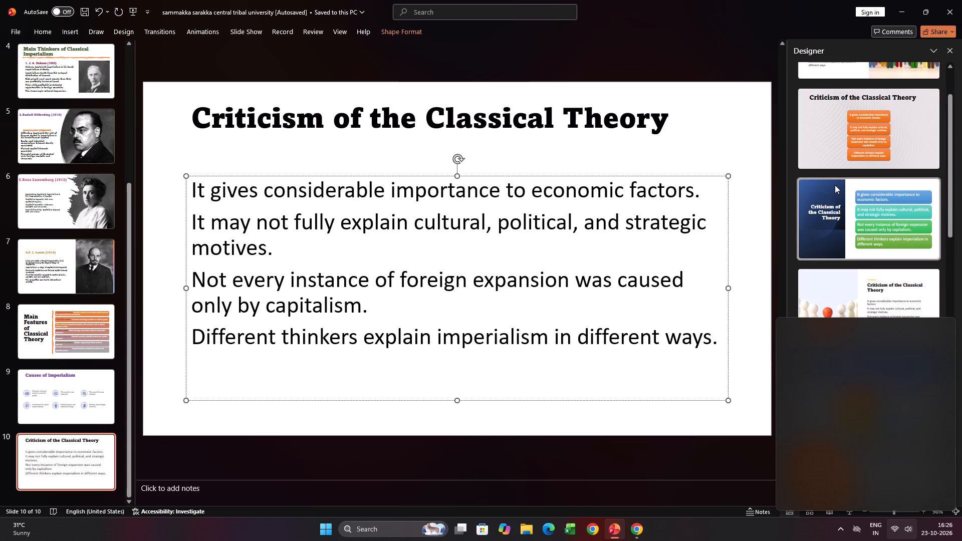
{"action": "scroll", "coordinate": [837, 196], "scroll_direction": "down", "scroll_amount": 4}
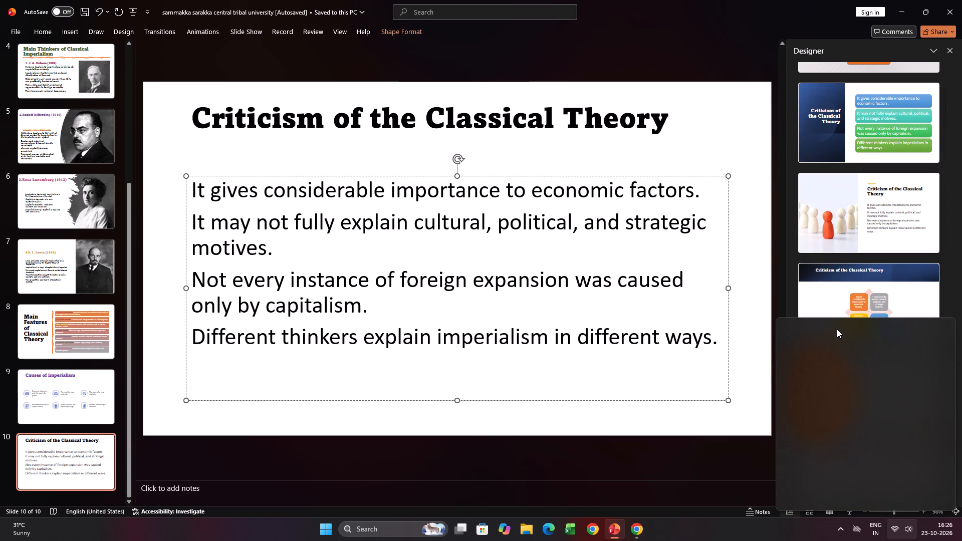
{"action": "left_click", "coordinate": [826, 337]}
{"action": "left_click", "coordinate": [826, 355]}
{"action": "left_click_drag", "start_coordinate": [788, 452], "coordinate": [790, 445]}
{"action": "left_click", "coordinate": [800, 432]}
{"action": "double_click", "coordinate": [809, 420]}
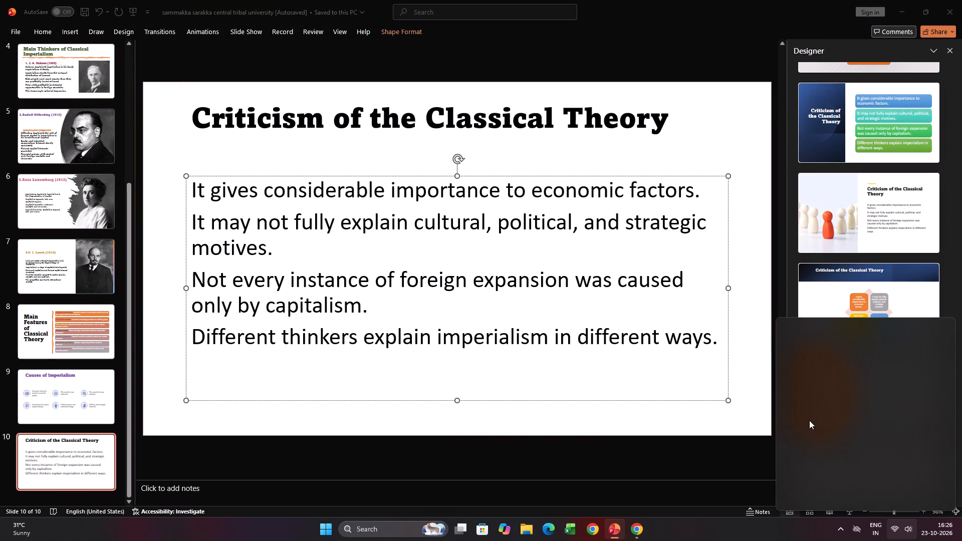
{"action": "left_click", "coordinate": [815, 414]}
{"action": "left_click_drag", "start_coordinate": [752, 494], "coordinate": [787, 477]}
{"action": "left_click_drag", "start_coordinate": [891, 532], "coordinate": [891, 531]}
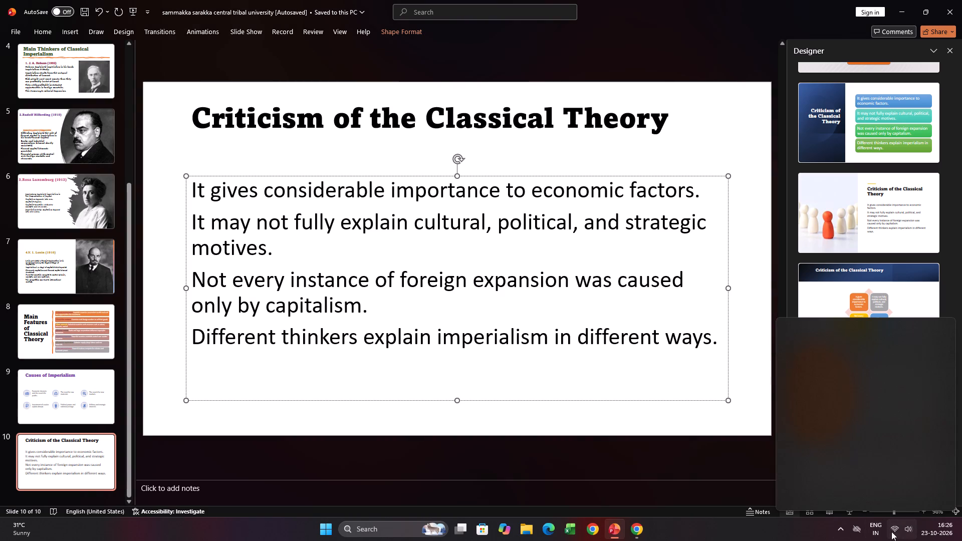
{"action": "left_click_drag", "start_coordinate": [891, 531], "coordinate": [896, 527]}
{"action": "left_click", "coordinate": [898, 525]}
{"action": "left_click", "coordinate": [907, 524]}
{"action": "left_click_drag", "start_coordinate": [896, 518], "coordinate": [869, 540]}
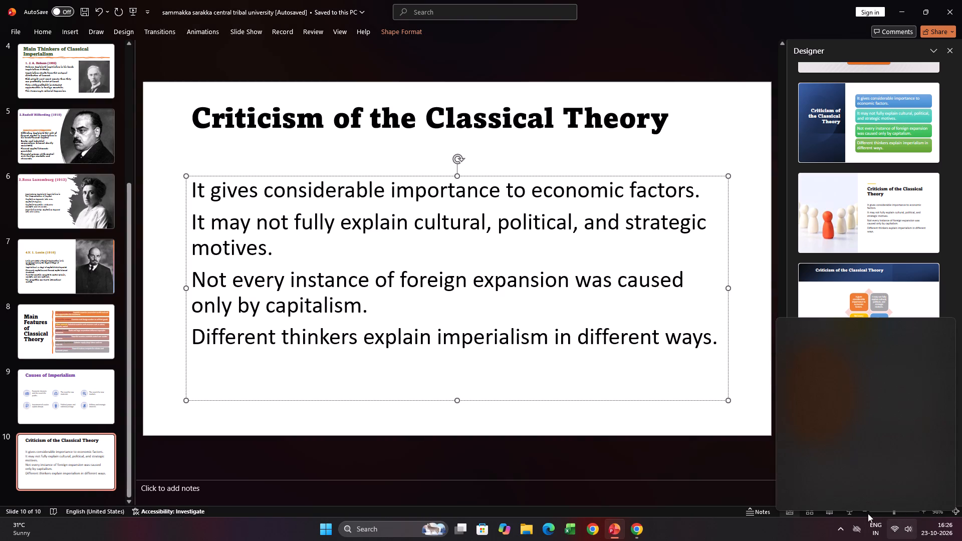
Examine the Designer layout suggestions offered for the "Criticism of the Classical Theory" slide.
{"action": "scroll", "coordinate": [867, 516], "scroll_direction": "down", "scroll_amount": 5}
{"action": "middle_click", "coordinate": [867, 516]}
{"action": "scroll", "coordinate": [867, 502], "scroll_direction": "up", "scroll_amount": 3}
{"action": "scroll", "coordinate": [948, 306], "scroll_direction": "up", "scroll_amount": 2}
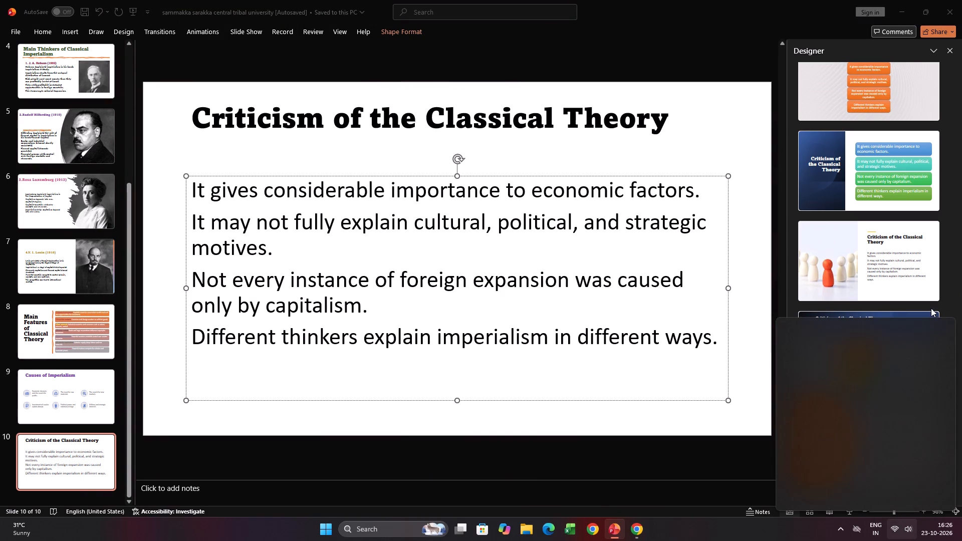
{"action": "scroll", "coordinate": [929, 309], "scroll_direction": "up", "scroll_amount": 4}
{"action": "scroll", "coordinate": [929, 309], "scroll_direction": "down", "scroll_amount": 4}
{"action": "scroll", "coordinate": [929, 309], "scroll_direction": "up", "scroll_amount": 2}
{"action": "scroll", "coordinate": [929, 309], "scroll_direction": "down", "scroll_amount": 10}
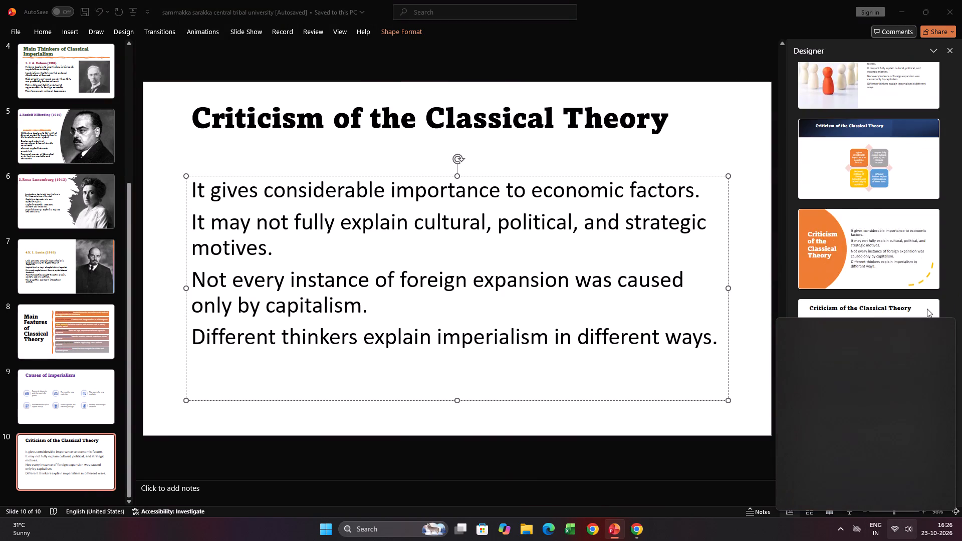
{"action": "scroll", "coordinate": [927, 309], "scroll_direction": "down", "scroll_amount": 13}
{"action": "scroll", "coordinate": [927, 309], "scroll_direction": "down", "scroll_amount": 12}
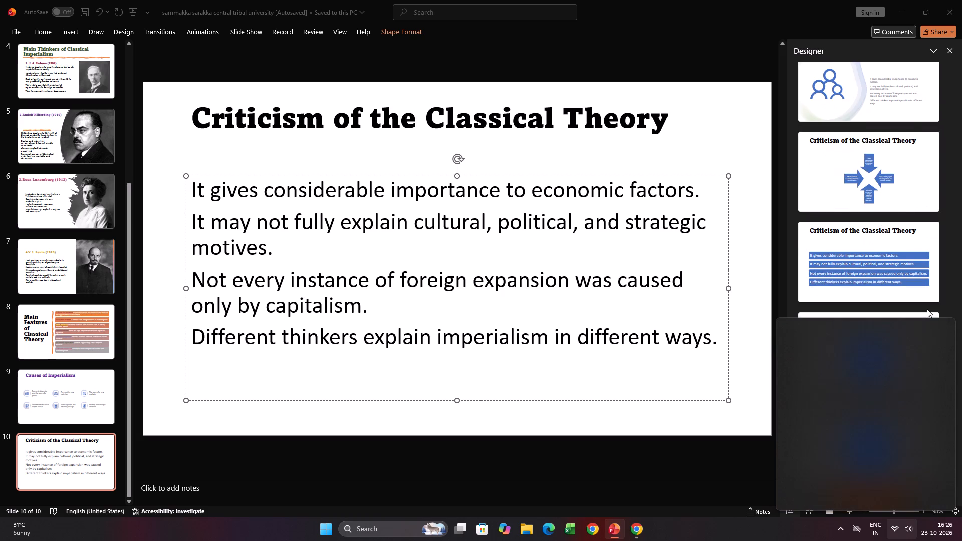
{"action": "scroll", "coordinate": [927, 309], "scroll_direction": "down", "scroll_amount": 6}
{"action": "scroll", "coordinate": [927, 308], "scroll_direction": "up", "scroll_amount": 20}
{"action": "scroll", "coordinate": [927, 308], "scroll_direction": "up", "scroll_amount": 1}
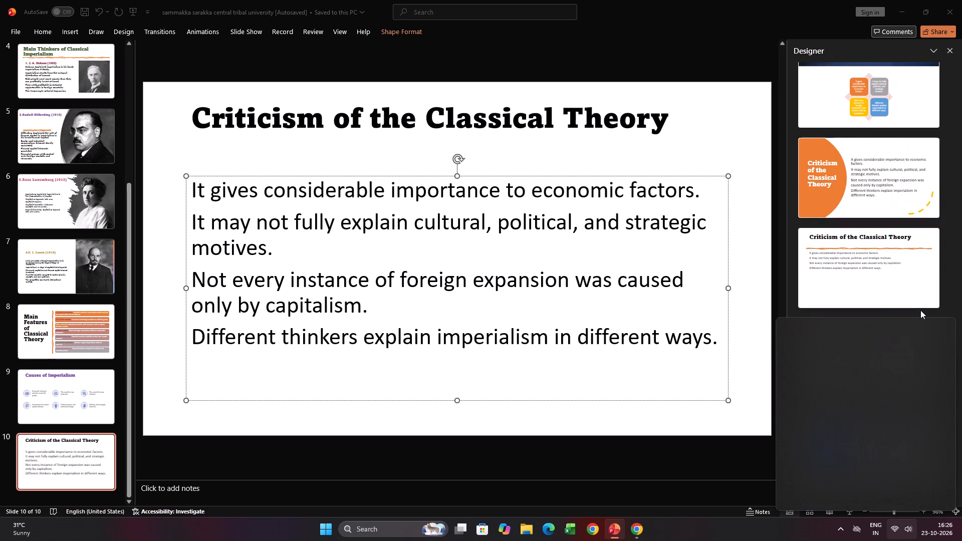
{"action": "scroll", "coordinate": [920, 310], "scroll_direction": "up", "scroll_amount": 17}
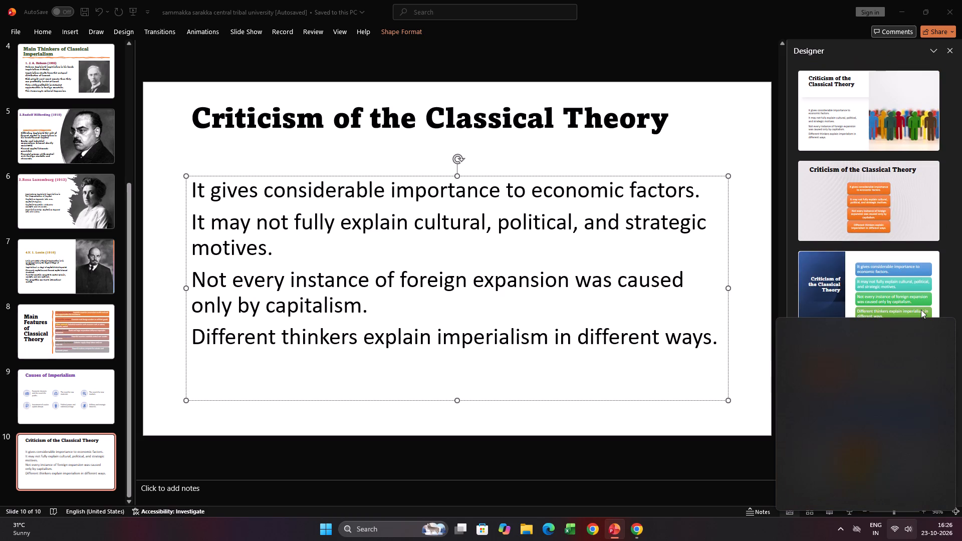
{"action": "scroll", "coordinate": [921, 310], "scroll_direction": "up", "scroll_amount": 2}
{"action": "scroll", "coordinate": [921, 310], "scroll_direction": "down", "scroll_amount": 2}
{"action": "scroll", "coordinate": [921, 310], "scroll_direction": "up", "scroll_amount": 3}
{"action": "scroll", "coordinate": [841, 237], "scroll_direction": "down", "scroll_amount": 8}
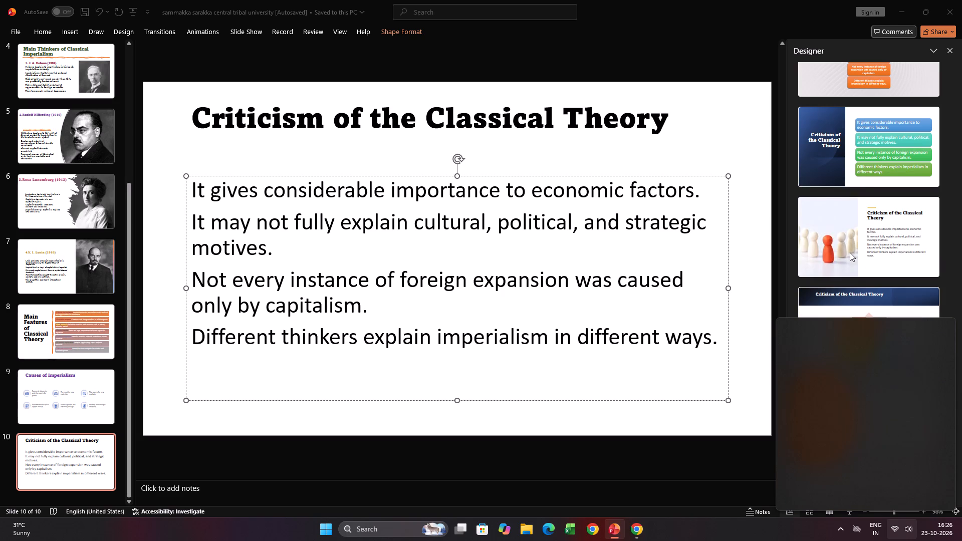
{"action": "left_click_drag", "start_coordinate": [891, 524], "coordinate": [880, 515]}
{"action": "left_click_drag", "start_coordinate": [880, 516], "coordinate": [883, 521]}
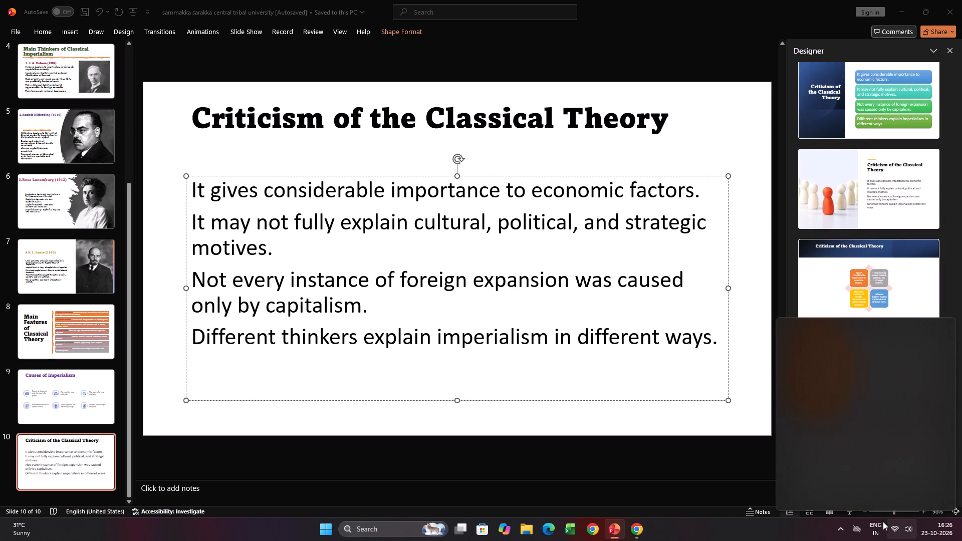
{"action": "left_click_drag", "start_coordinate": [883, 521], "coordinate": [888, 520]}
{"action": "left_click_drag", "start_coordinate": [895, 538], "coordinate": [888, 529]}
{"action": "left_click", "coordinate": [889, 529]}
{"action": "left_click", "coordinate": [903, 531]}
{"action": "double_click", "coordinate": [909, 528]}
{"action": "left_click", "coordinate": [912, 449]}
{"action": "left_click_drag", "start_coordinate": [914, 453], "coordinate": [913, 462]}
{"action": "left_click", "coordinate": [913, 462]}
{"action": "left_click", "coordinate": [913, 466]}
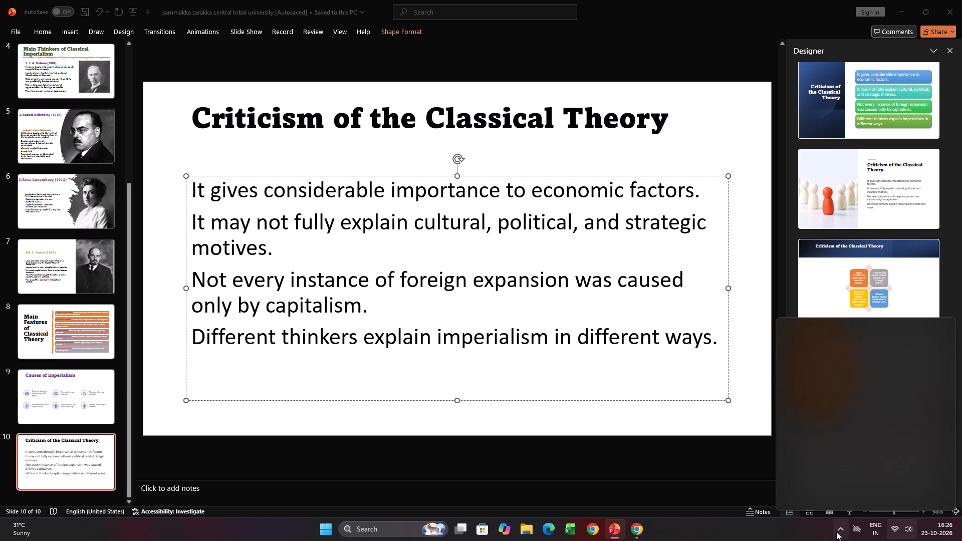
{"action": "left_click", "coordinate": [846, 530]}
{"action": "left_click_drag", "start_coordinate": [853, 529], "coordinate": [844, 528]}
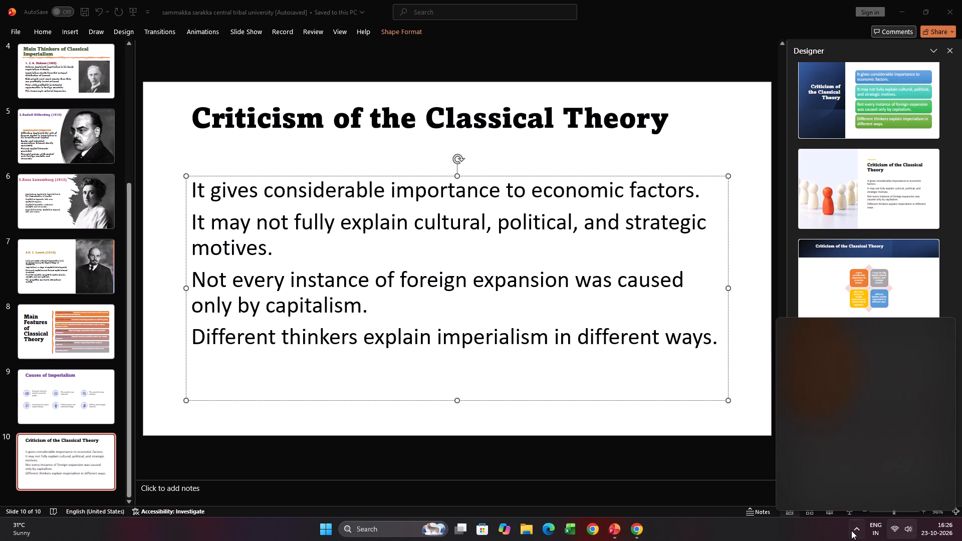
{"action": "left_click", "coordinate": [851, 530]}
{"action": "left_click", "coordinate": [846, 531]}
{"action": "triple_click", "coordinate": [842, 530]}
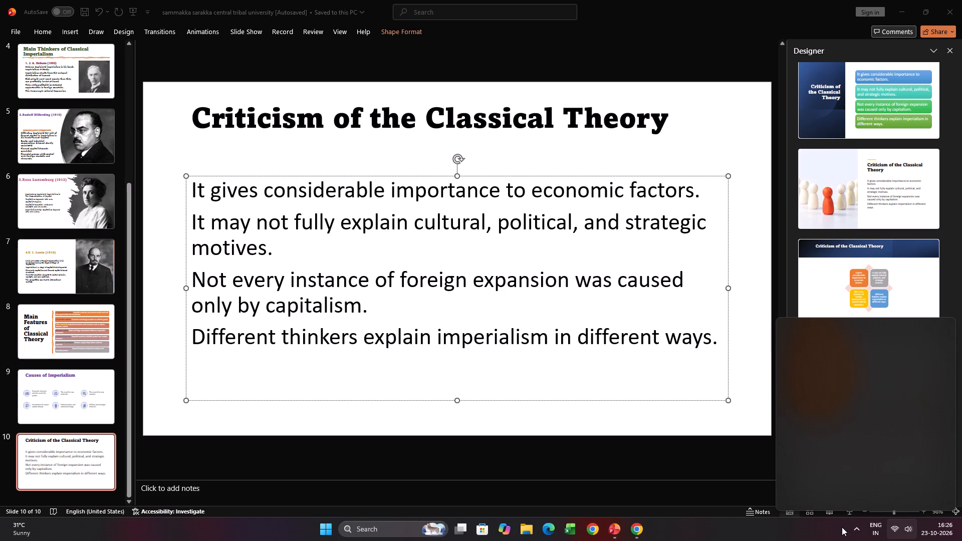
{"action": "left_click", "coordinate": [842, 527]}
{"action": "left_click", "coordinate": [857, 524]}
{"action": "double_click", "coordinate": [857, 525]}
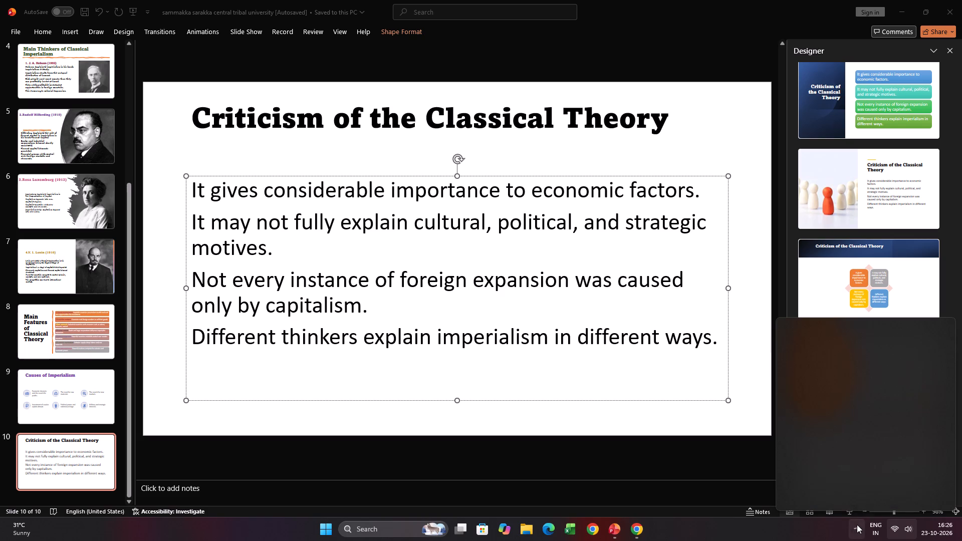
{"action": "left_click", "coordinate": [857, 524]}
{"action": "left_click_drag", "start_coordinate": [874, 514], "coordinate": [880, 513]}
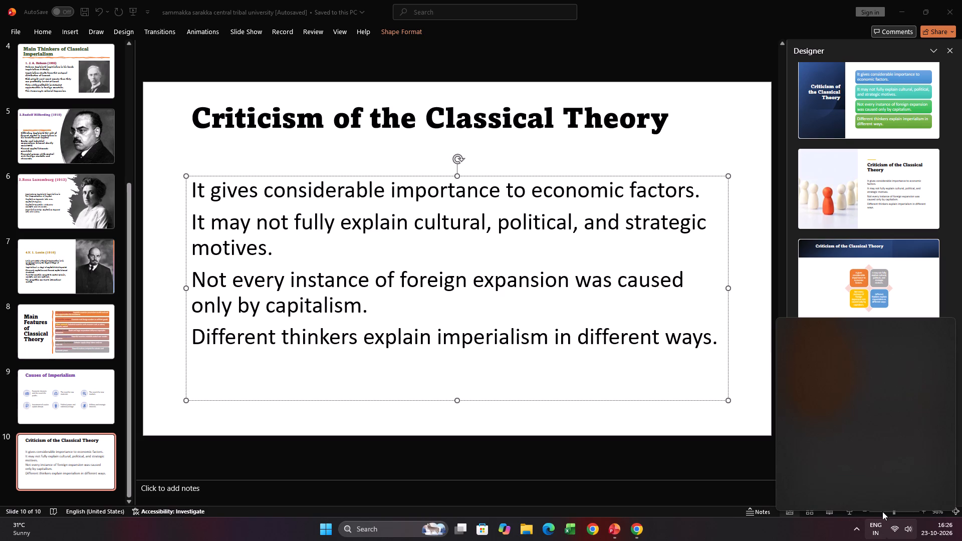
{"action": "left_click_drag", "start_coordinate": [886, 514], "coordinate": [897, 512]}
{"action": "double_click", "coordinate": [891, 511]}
Review the remaining Designer suggestions for slide 10, including the people-icon, arrow and blue-bar layouts.
{"action": "scroll", "coordinate": [890, 238], "scroll_direction": "down", "scroll_amount": 10}
{"action": "scroll", "coordinate": [860, 265], "scroll_direction": "down", "scroll_amount": 9}
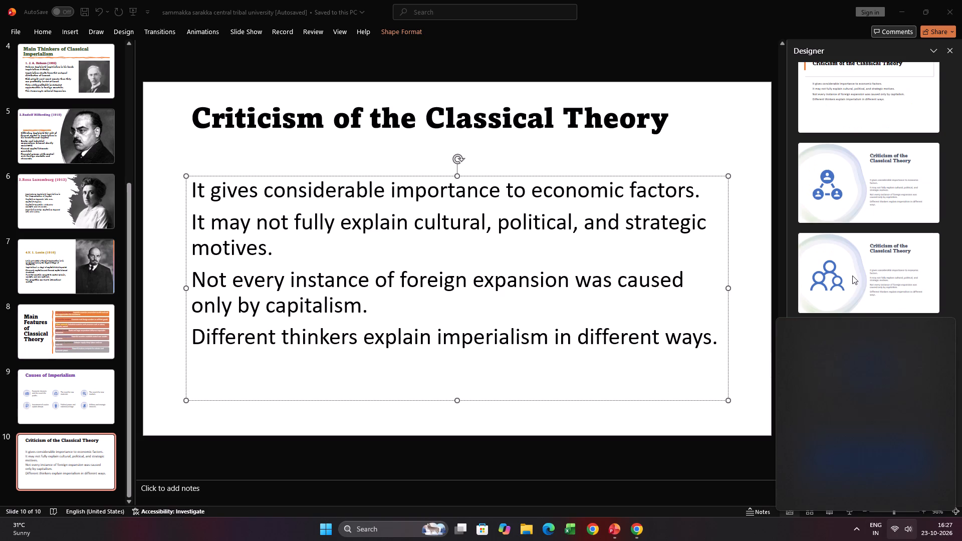
{"action": "scroll", "coordinate": [843, 285], "scroll_direction": "down", "scroll_amount": 6}
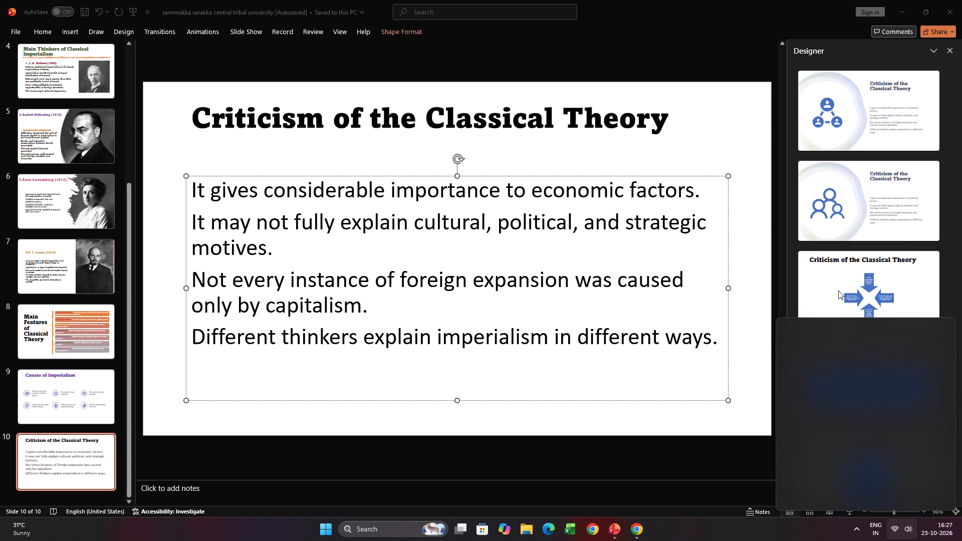
{"action": "scroll", "coordinate": [838, 291], "scroll_direction": "down", "scroll_amount": 10}
{"action": "scroll", "coordinate": [838, 291], "scroll_direction": "up", "scroll_amount": 2}
{"action": "scroll", "coordinate": [838, 291], "scroll_direction": "down", "scroll_amount": 4}
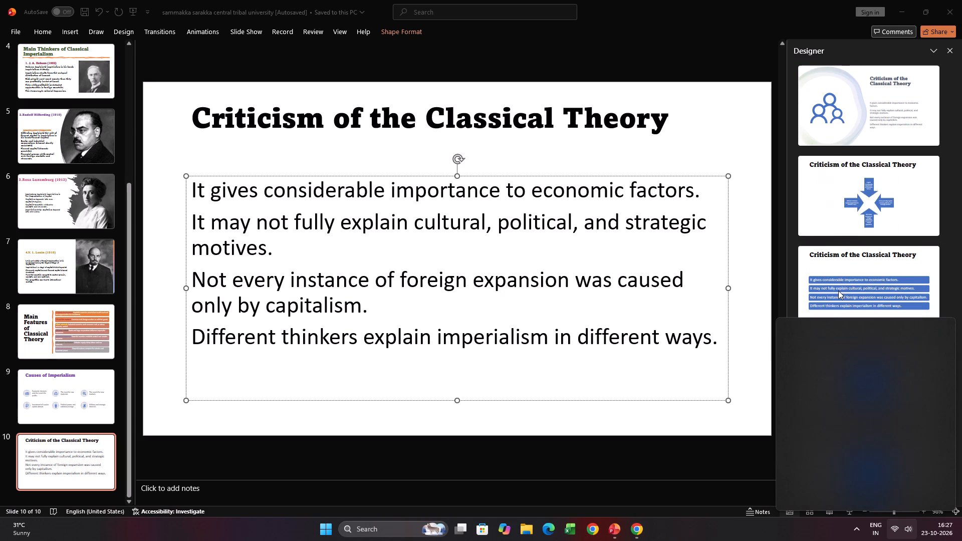
{"action": "scroll", "coordinate": [838, 291], "scroll_direction": "down", "scroll_amount": 9}
{"action": "scroll", "coordinate": [832, 296], "scroll_direction": "up", "scroll_amount": 4}
{"action": "scroll", "coordinate": [832, 296], "scroll_direction": "down", "scroll_amount": 19}
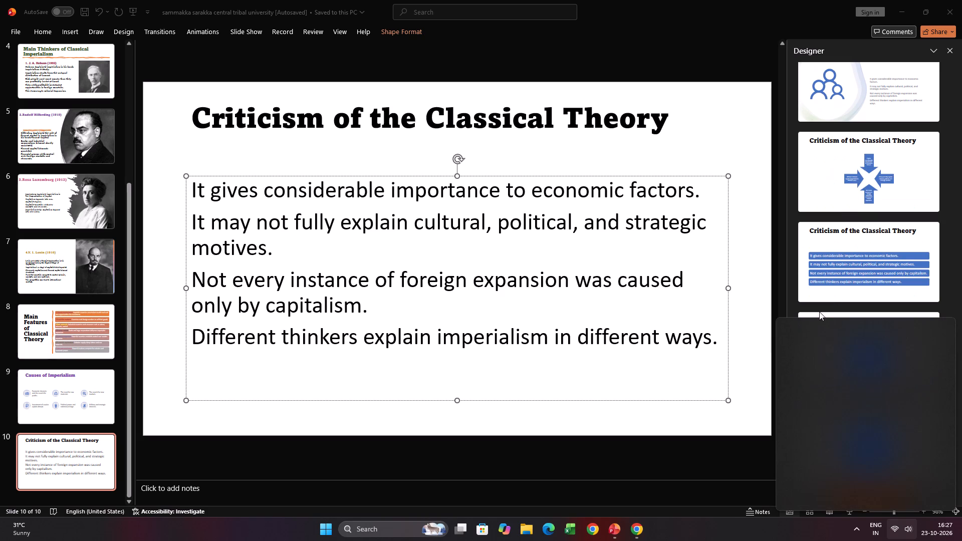
{"action": "scroll", "coordinate": [819, 312], "scroll_direction": "down", "scroll_amount": 2}
{"action": "scroll", "coordinate": [819, 312], "scroll_direction": "up", "scroll_amount": 5}
{"action": "scroll", "coordinate": [819, 312], "scroll_direction": "down", "scroll_amount": 5}
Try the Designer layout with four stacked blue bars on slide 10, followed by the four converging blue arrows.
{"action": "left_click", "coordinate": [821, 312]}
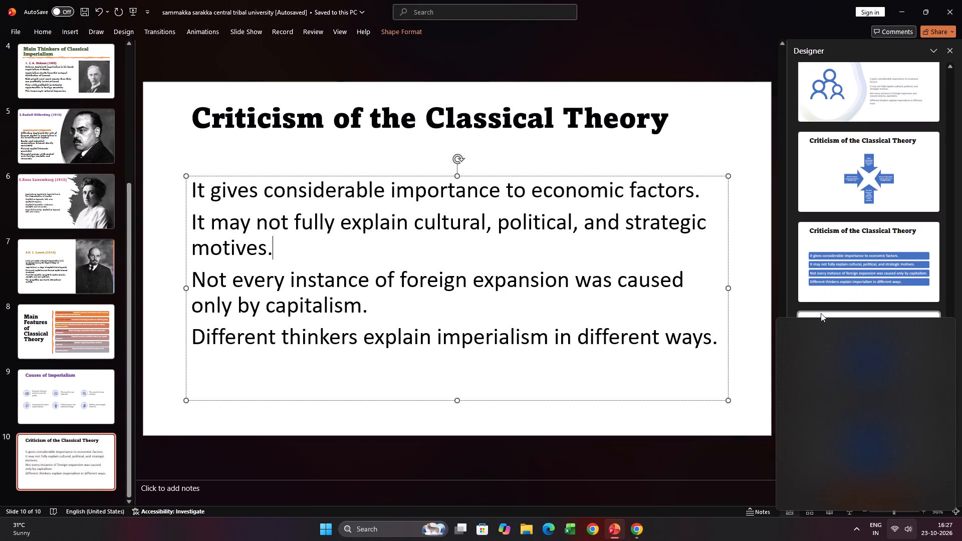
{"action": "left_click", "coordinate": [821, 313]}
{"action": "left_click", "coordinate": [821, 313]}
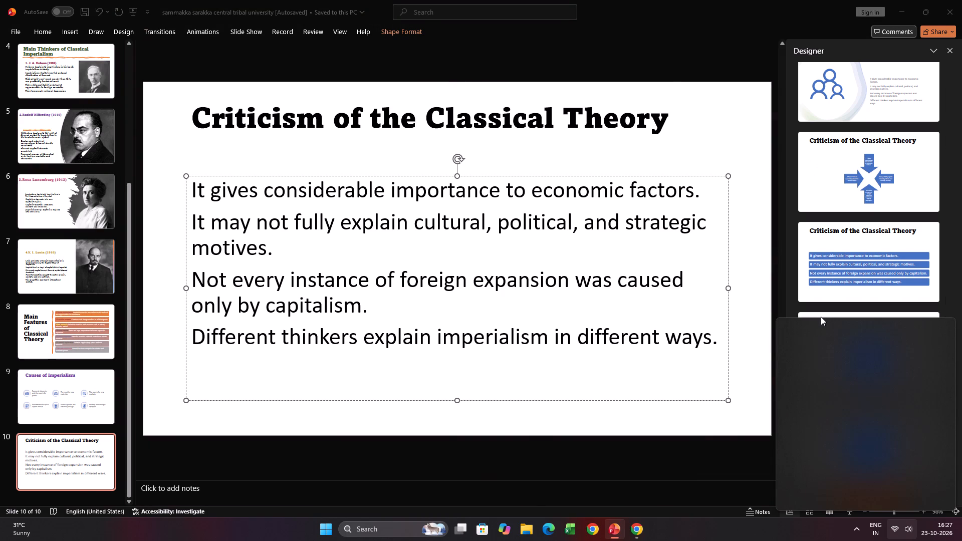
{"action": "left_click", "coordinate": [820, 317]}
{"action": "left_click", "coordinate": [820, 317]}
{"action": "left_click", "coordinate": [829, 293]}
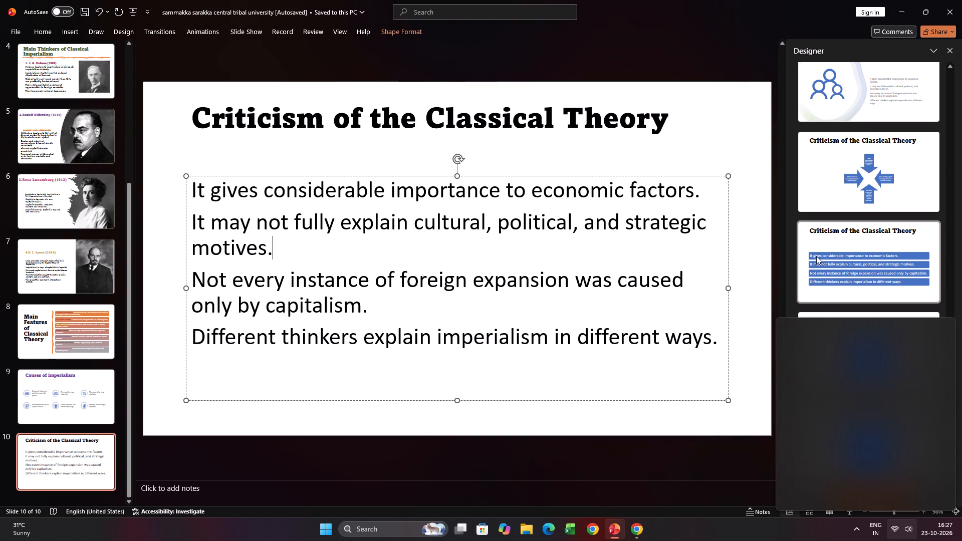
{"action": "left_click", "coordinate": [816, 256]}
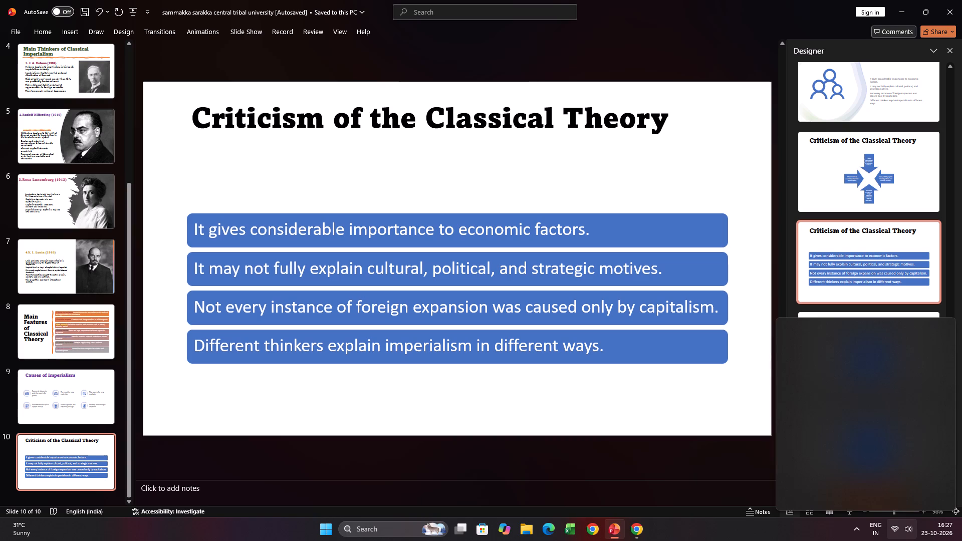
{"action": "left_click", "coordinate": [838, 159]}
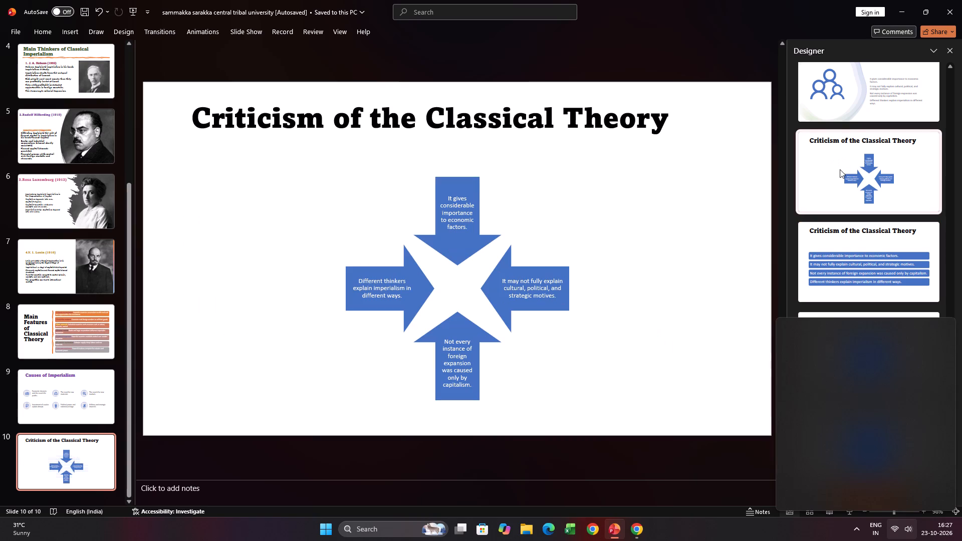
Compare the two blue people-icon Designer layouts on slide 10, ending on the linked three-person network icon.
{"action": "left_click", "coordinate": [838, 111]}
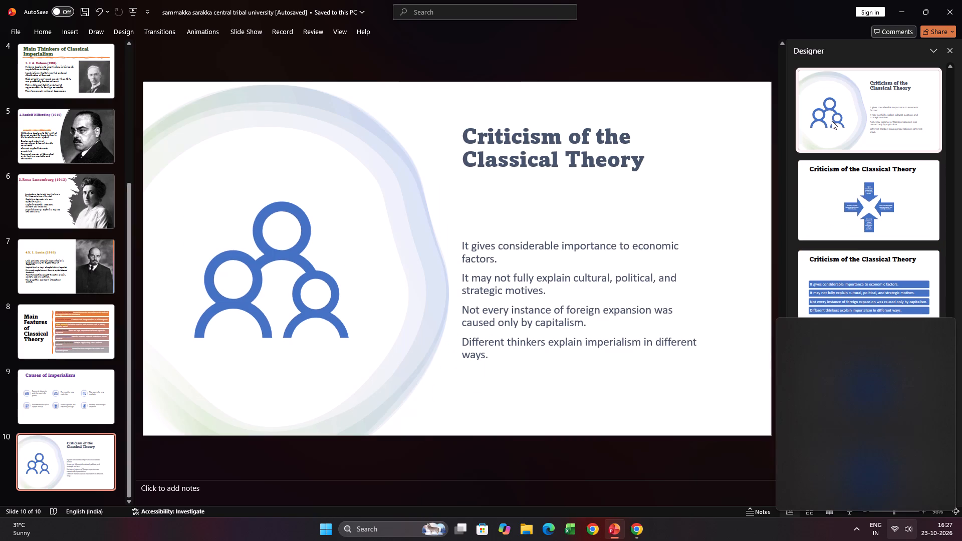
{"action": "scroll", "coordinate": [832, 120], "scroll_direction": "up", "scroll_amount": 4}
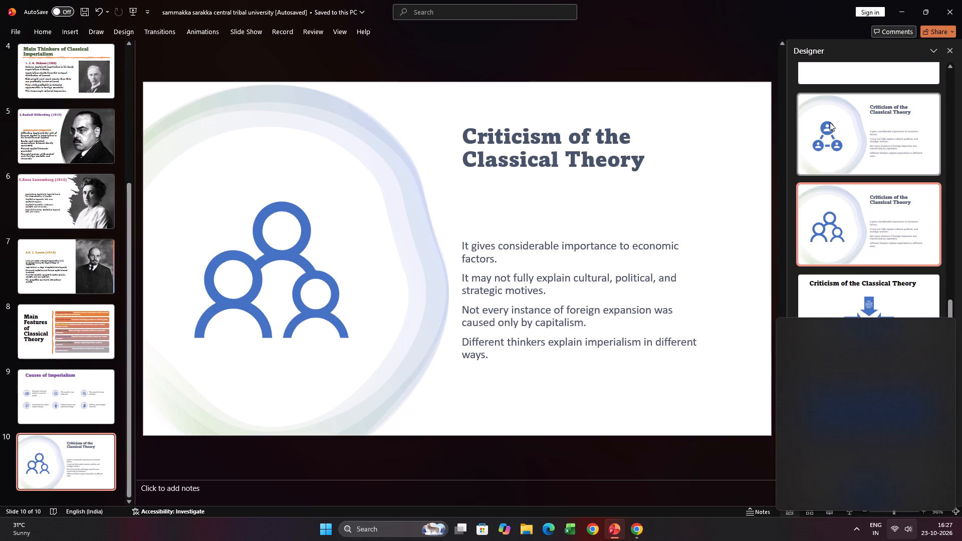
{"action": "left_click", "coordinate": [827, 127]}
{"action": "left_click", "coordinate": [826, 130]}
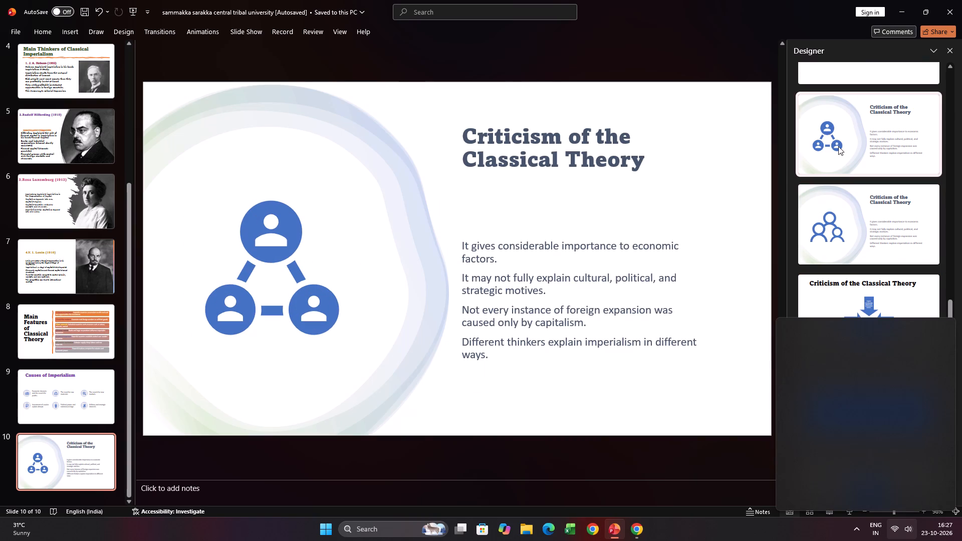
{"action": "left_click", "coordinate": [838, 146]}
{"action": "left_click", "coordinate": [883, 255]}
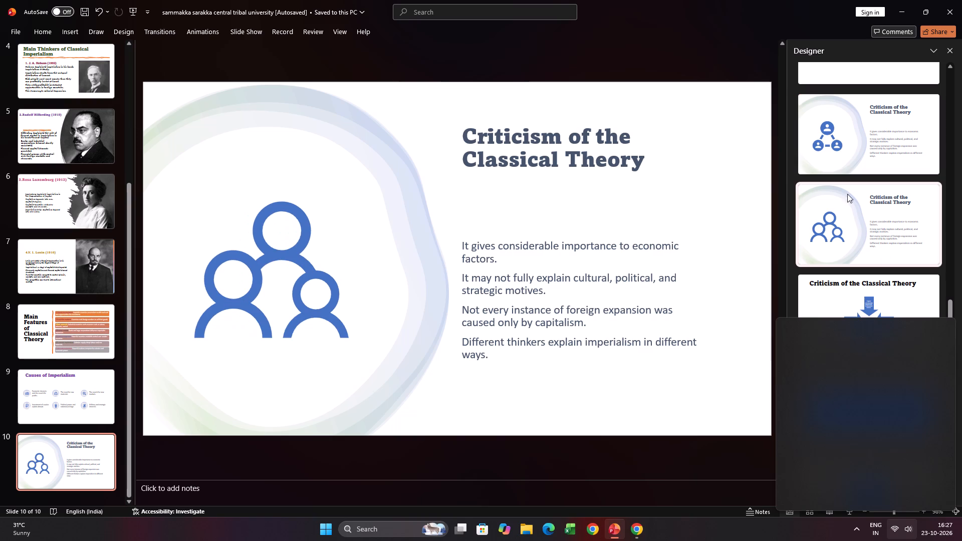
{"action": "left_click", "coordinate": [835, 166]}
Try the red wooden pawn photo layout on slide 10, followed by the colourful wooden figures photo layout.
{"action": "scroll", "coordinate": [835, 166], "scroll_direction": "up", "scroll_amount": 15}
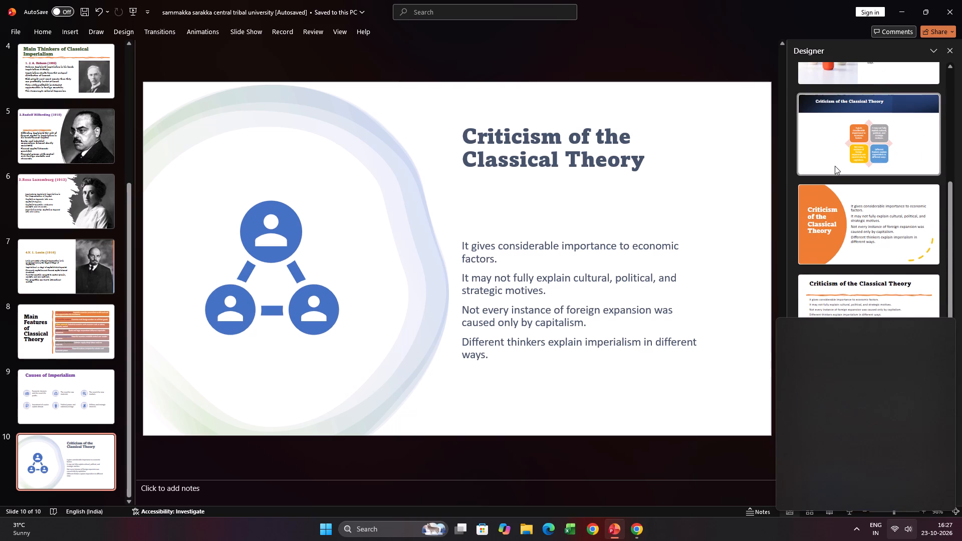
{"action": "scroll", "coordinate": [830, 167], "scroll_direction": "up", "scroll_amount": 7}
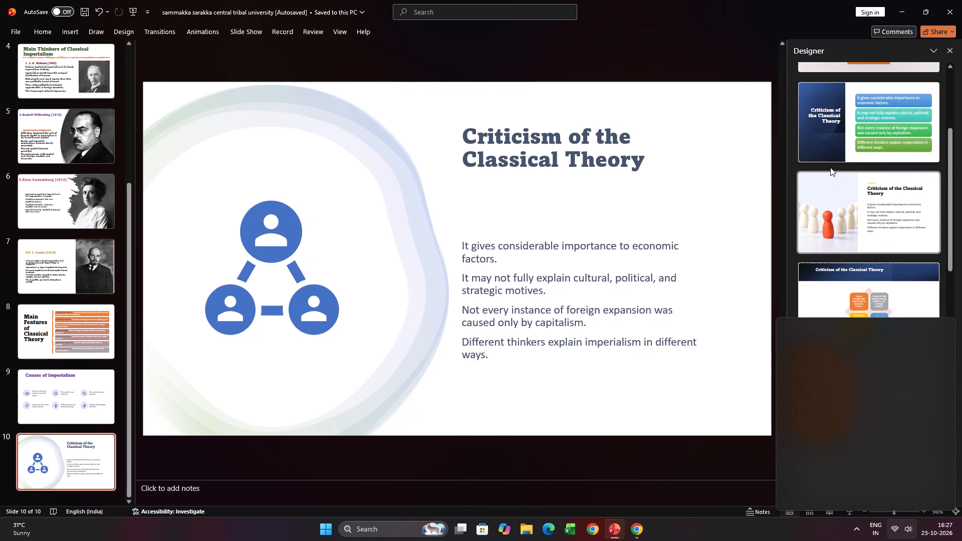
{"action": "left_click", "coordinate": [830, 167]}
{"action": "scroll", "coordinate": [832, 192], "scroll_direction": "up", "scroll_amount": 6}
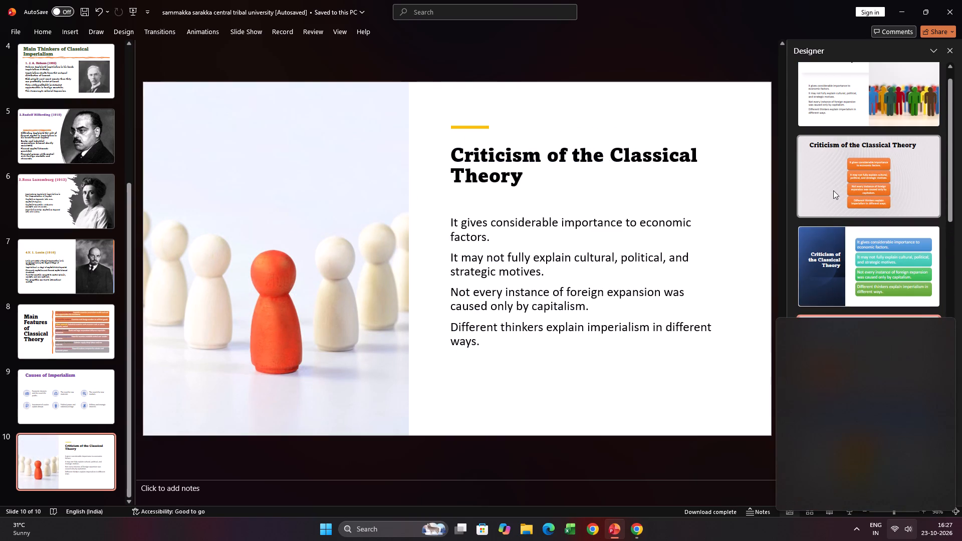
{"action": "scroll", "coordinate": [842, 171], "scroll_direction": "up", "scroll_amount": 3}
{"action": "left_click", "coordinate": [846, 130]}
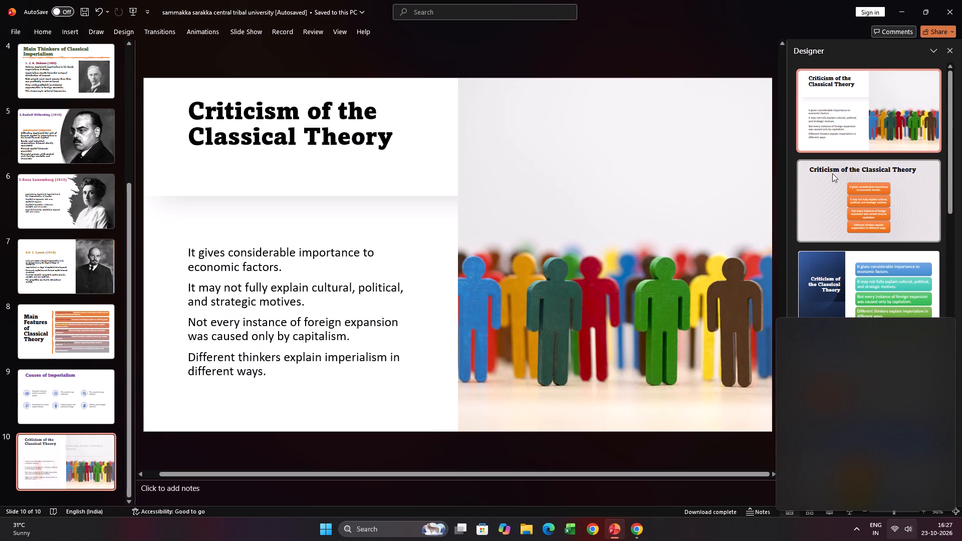
Apply the Designer layout that shows slide 10's four points as stacked blue bars beneath the title.
{"action": "scroll", "coordinate": [810, 213], "scroll_direction": "up", "scroll_amount": 1}
{"action": "scroll", "coordinate": [808, 215], "scroll_direction": "down", "scroll_amount": 16}
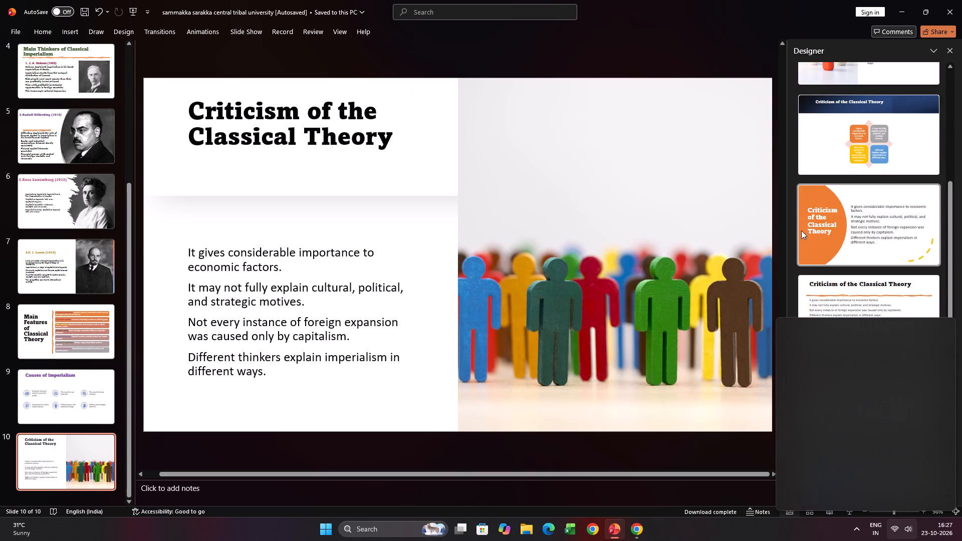
{"action": "scroll", "coordinate": [801, 230], "scroll_direction": "down", "scroll_amount": 20}
{"action": "scroll", "coordinate": [801, 230], "scroll_direction": "down", "scroll_amount": 2}
{"action": "left_click", "coordinate": [842, 274]}
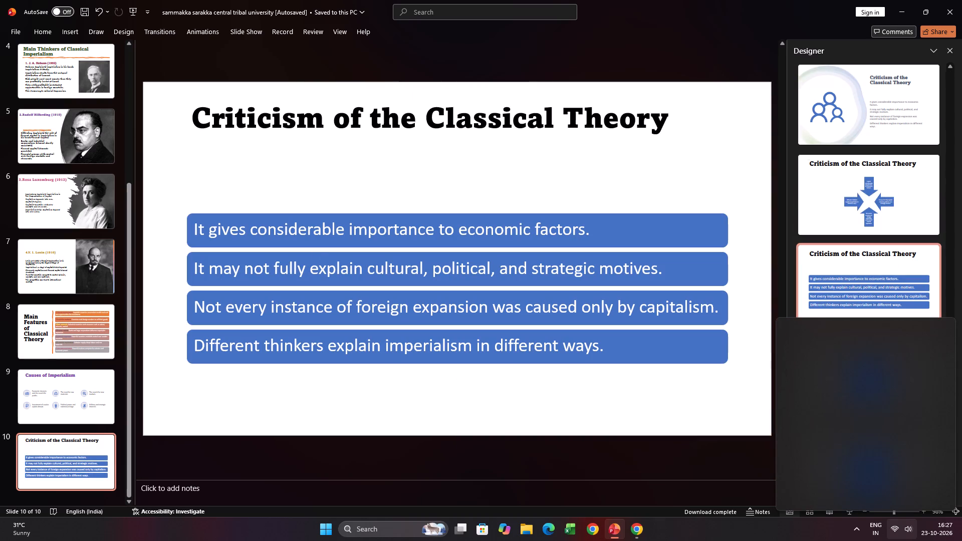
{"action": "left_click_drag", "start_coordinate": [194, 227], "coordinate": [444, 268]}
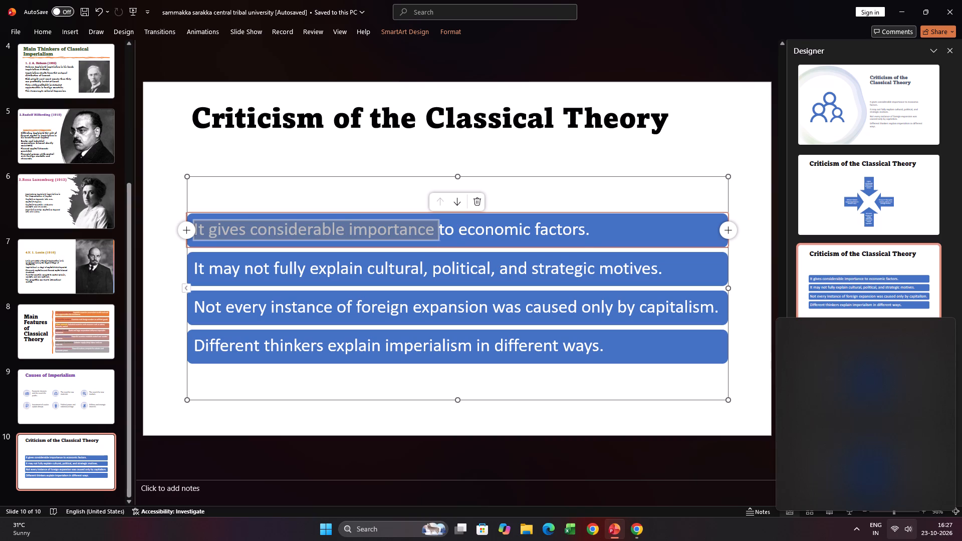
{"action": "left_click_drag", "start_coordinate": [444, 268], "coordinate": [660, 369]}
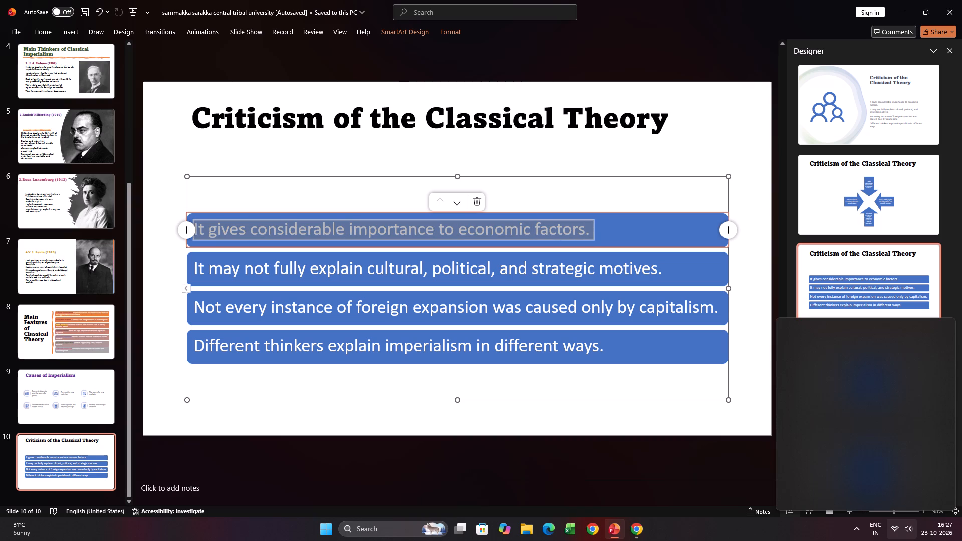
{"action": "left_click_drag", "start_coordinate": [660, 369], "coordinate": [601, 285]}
Recolour slide 10's title, "Criticism of the Classical Theory", with the darkest green shade of the theme colours.
{"action": "left_click", "coordinate": [471, 154]}
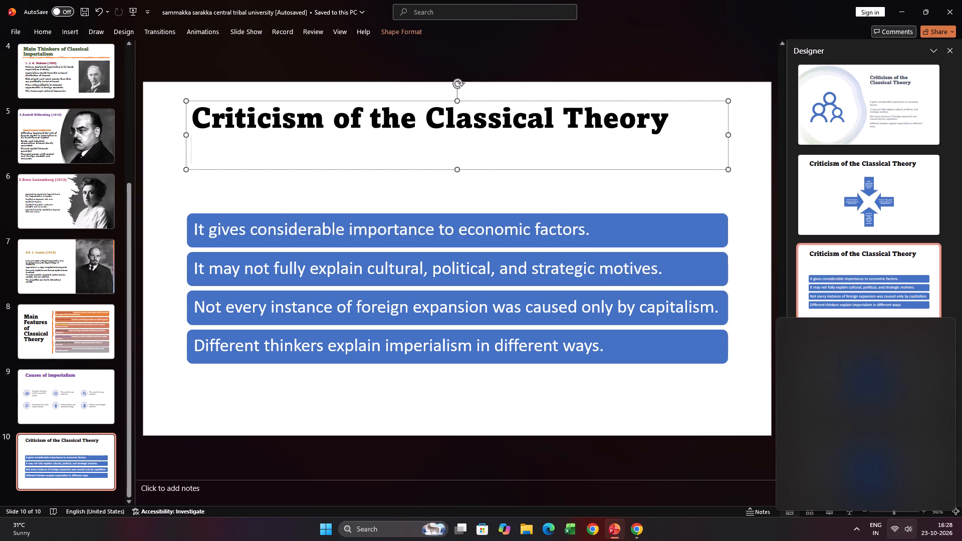
{"action": "left_click_drag", "start_coordinate": [193, 117], "coordinate": [256, 120]}
{"action": "left_click_drag", "start_coordinate": [256, 120], "coordinate": [657, 137]}
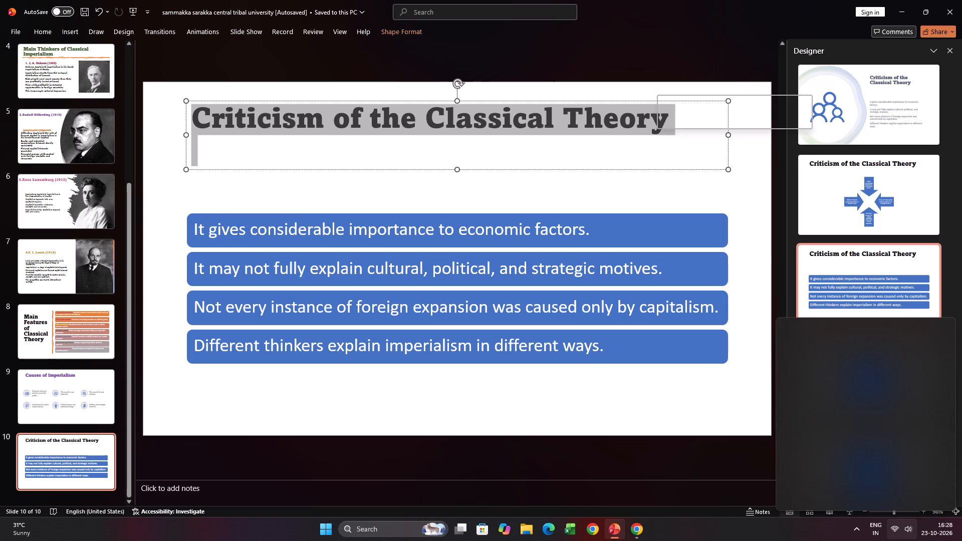
{"action": "left_click", "coordinate": [757, 117]}
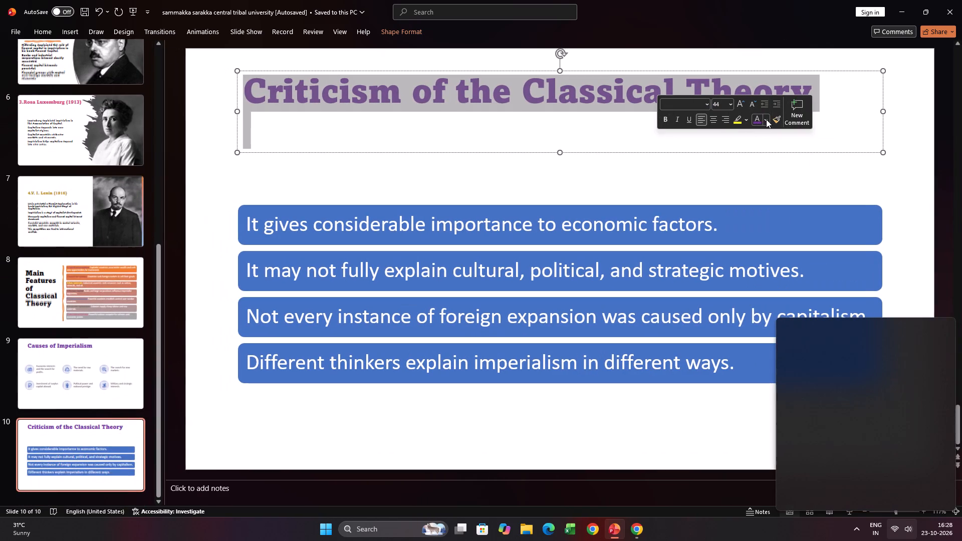
{"action": "left_click", "coordinate": [766, 119]}
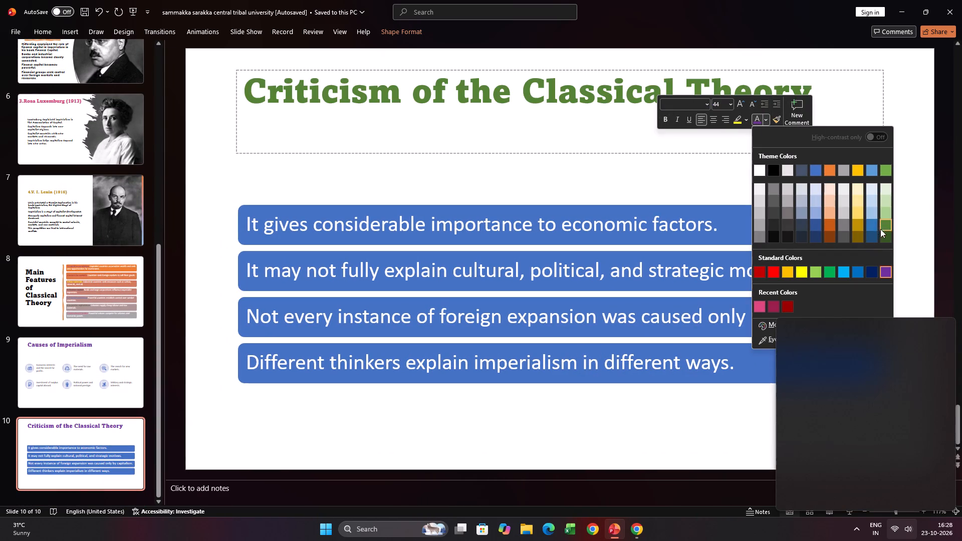
{"action": "left_click", "coordinate": [884, 236]}
{"action": "left_click", "coordinate": [706, 196]}
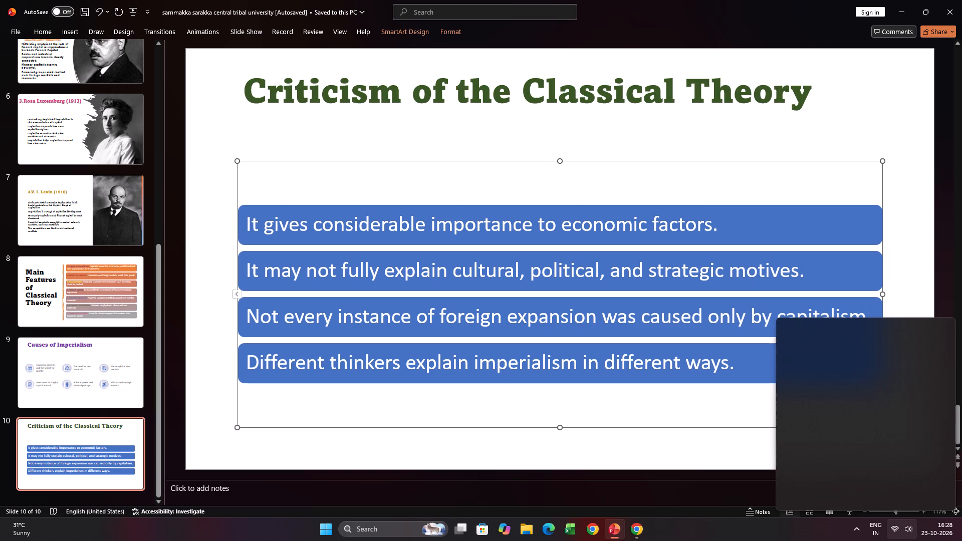
{"action": "left_click", "coordinate": [562, 156]}
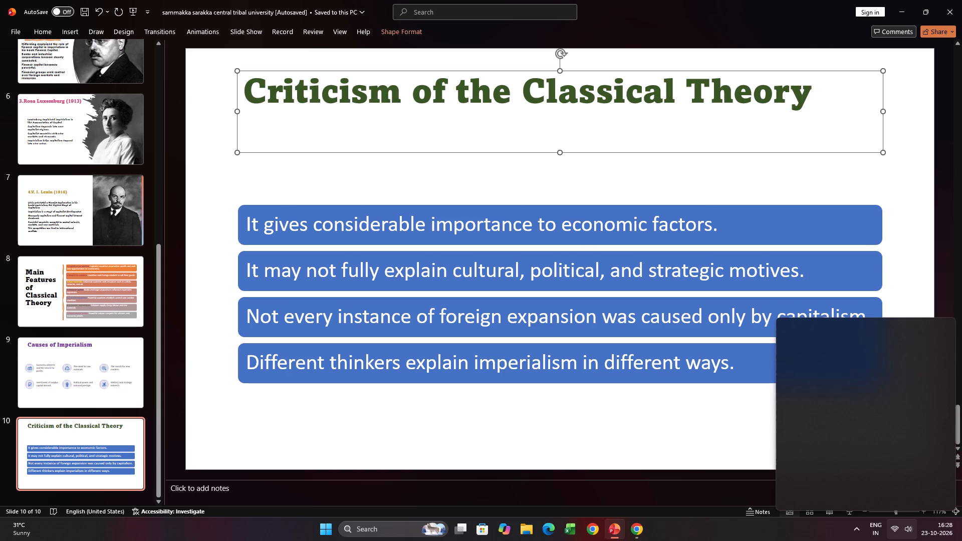
{"action": "left_click", "coordinate": [452, 274]}
Add a new slide after slide 10.
{"action": "right_click", "coordinate": [114, 442]}
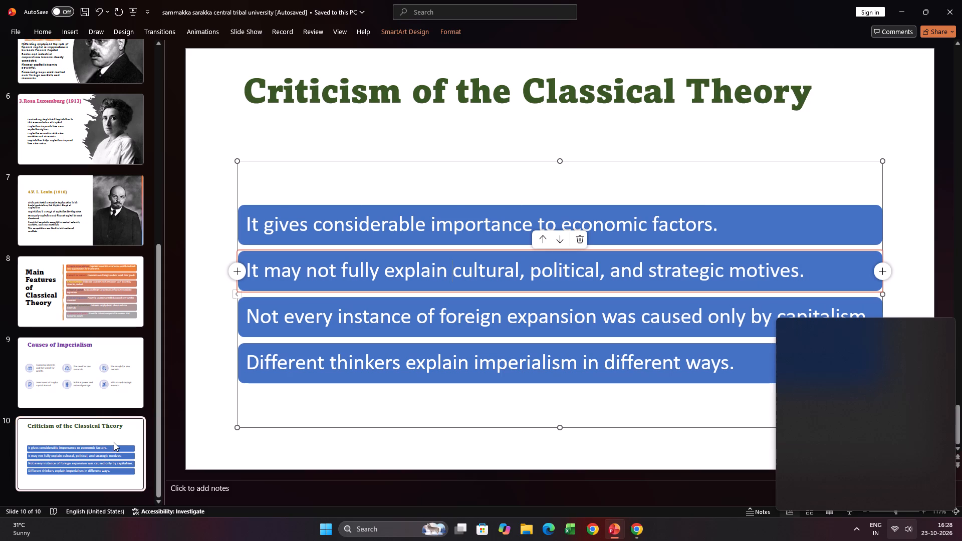
{"action": "left_click", "coordinate": [131, 289]}
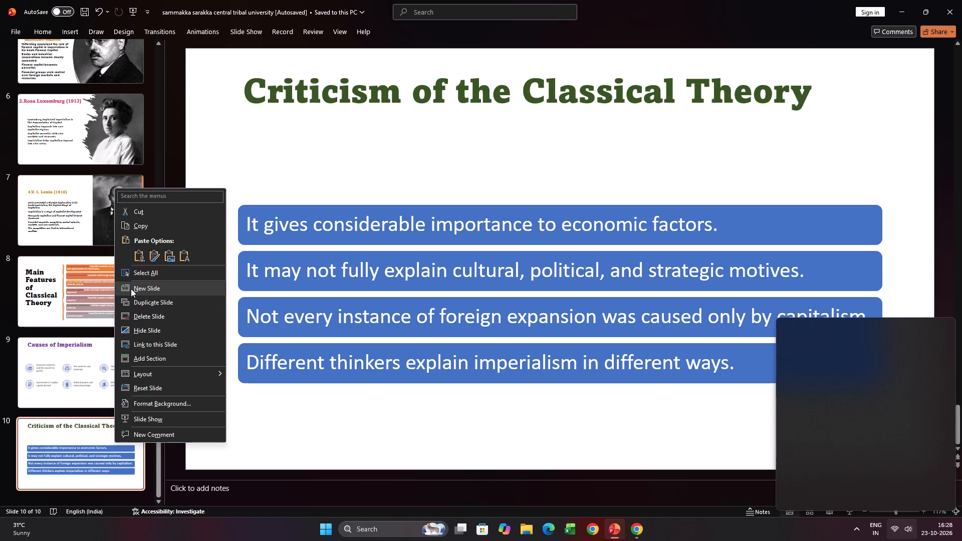
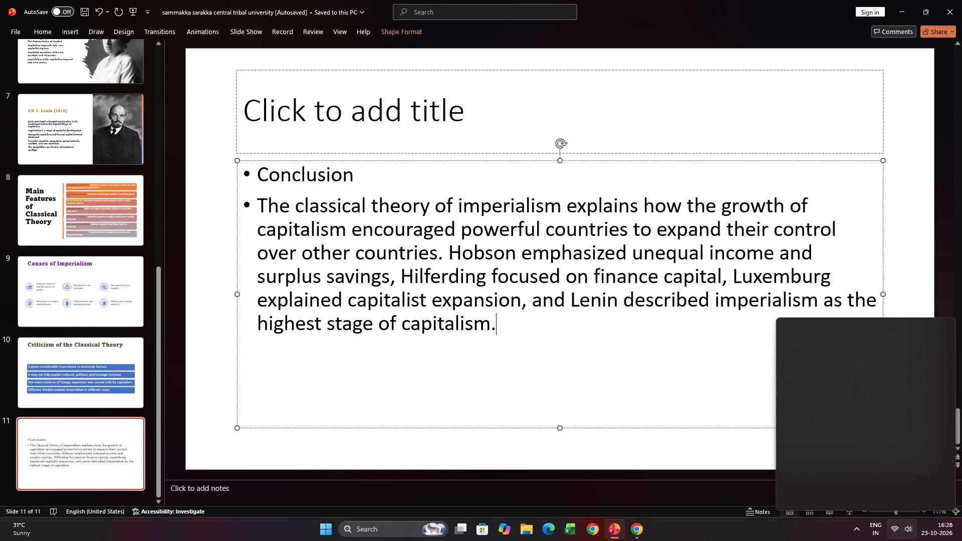
Copy the word "Conclusion" from slide 11's body text into the empty title placeholder.
{"action": "left_click_drag", "start_coordinate": [252, 169], "coordinate": [361, 170]}
{"action": "right_click", "coordinate": [355, 174]}
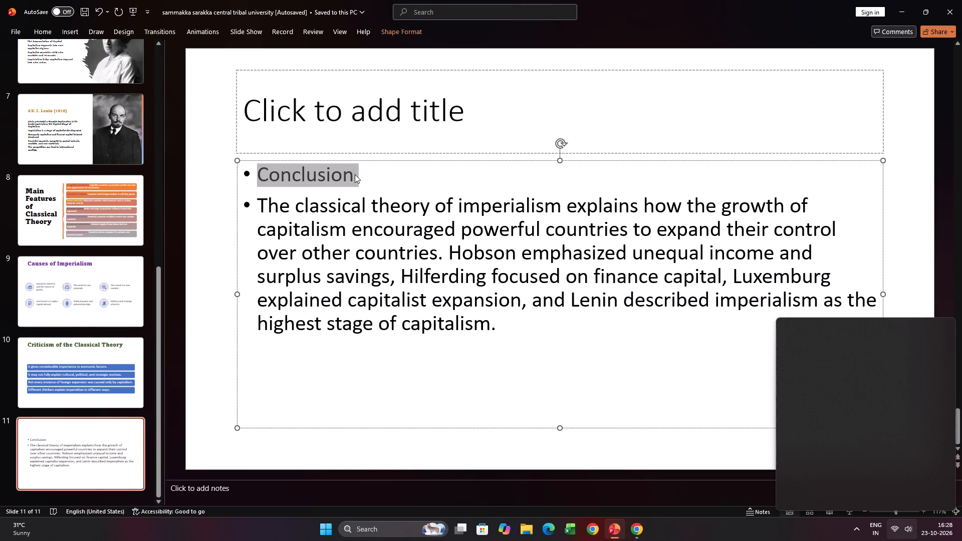
{"action": "left_click", "coordinate": [373, 209]}
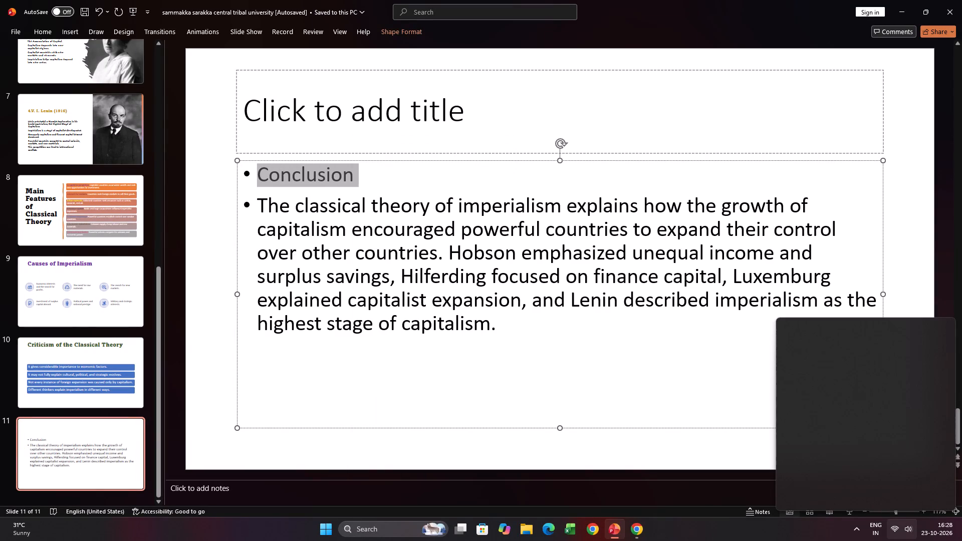
{"action": "left_click", "coordinate": [317, 129]}
{"action": "right_click", "coordinate": [316, 129]}
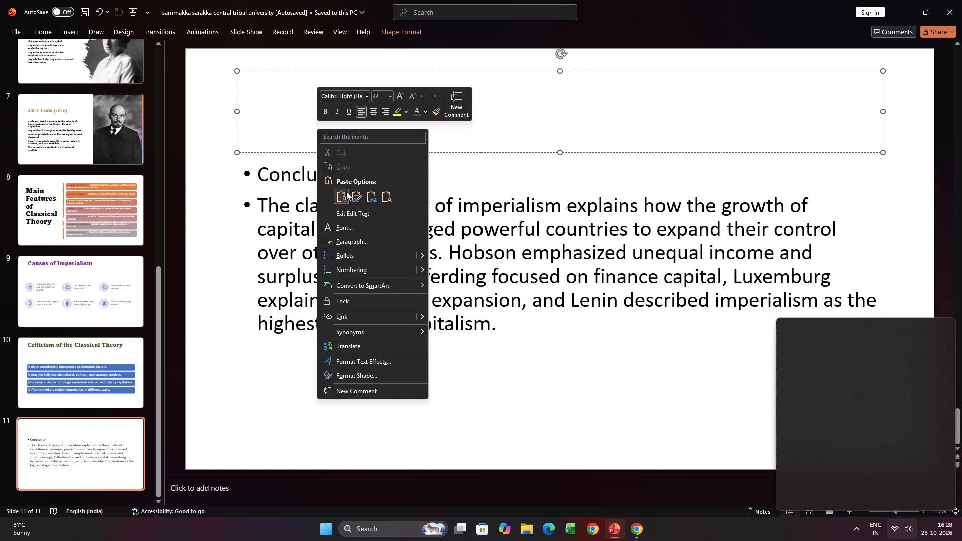
{"action": "left_click", "coordinate": [383, 192]}
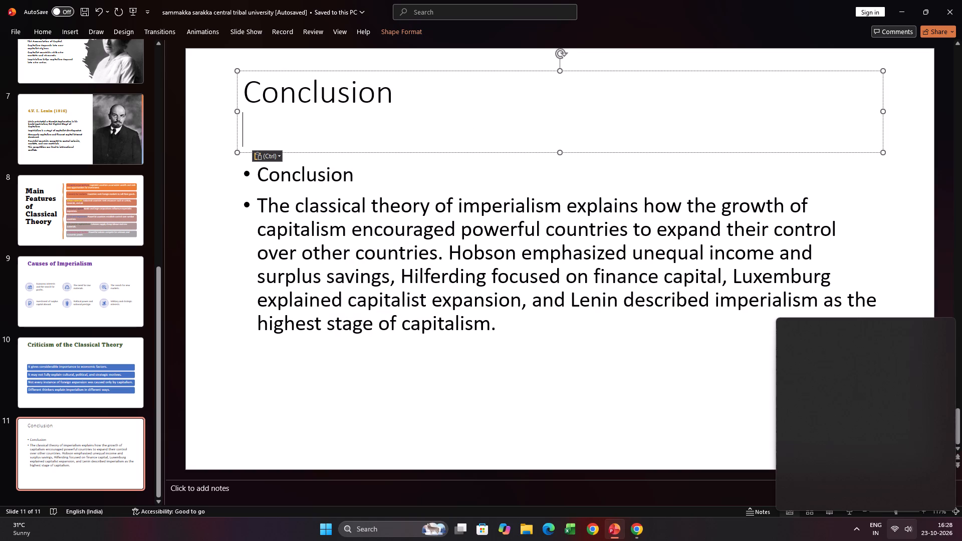
Delete the duplicate "Conclusion" line from slide 11's body and remove the bullet from the remaining paragraph.
{"action": "left_click_drag", "start_coordinate": [253, 173], "coordinate": [272, 173]}
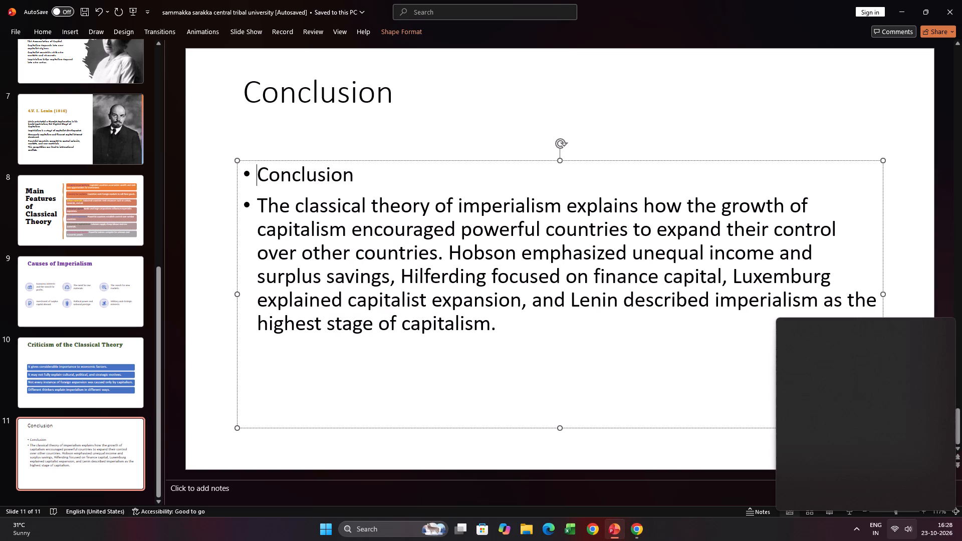
{"action": "left_click_drag", "start_coordinate": [272, 173], "coordinate": [360, 172]}
{"action": "key", "text": "Delete"}
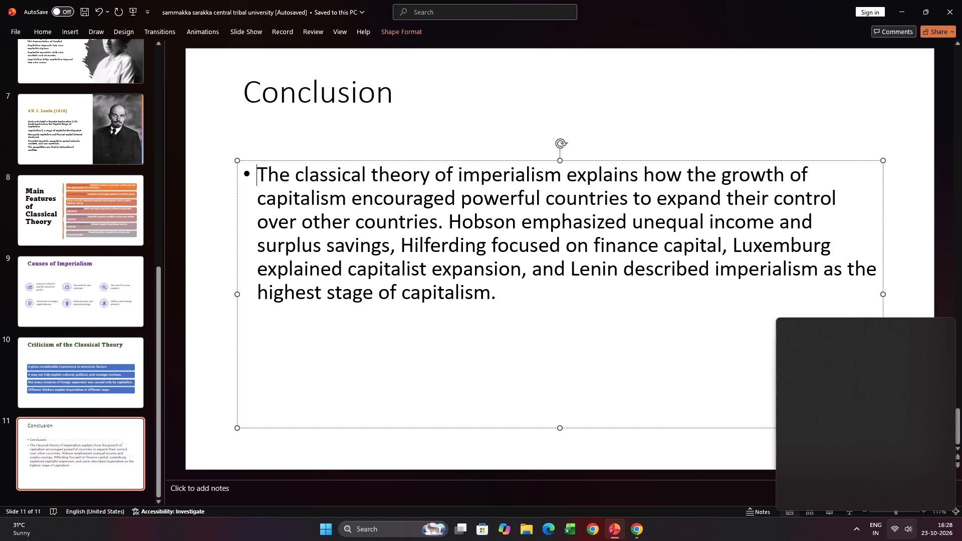
{"action": "key", "text": "BackSpace"}
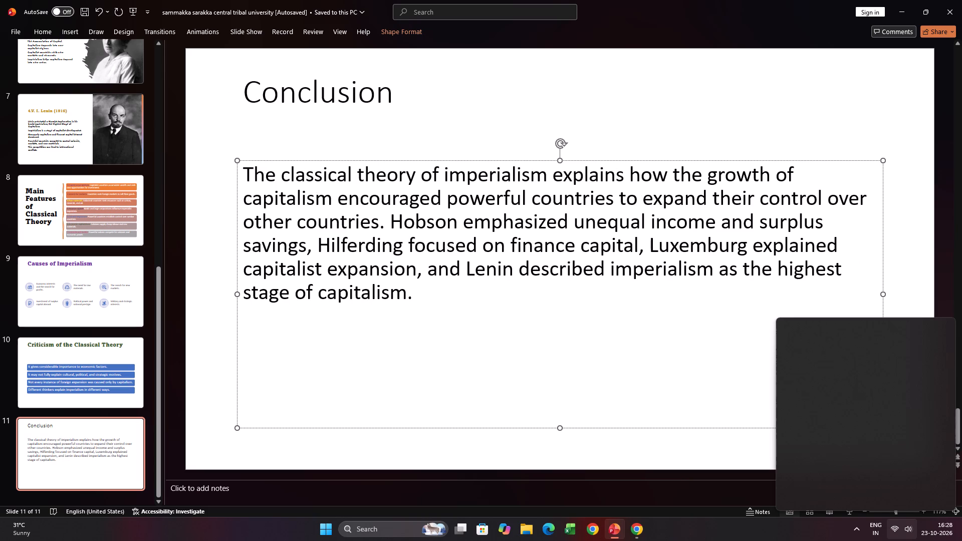
Set the "Conclusion" title's font to Amasis MT Pro Black.
{"action": "left_click_drag", "start_coordinate": [239, 85], "coordinate": [405, 89]}
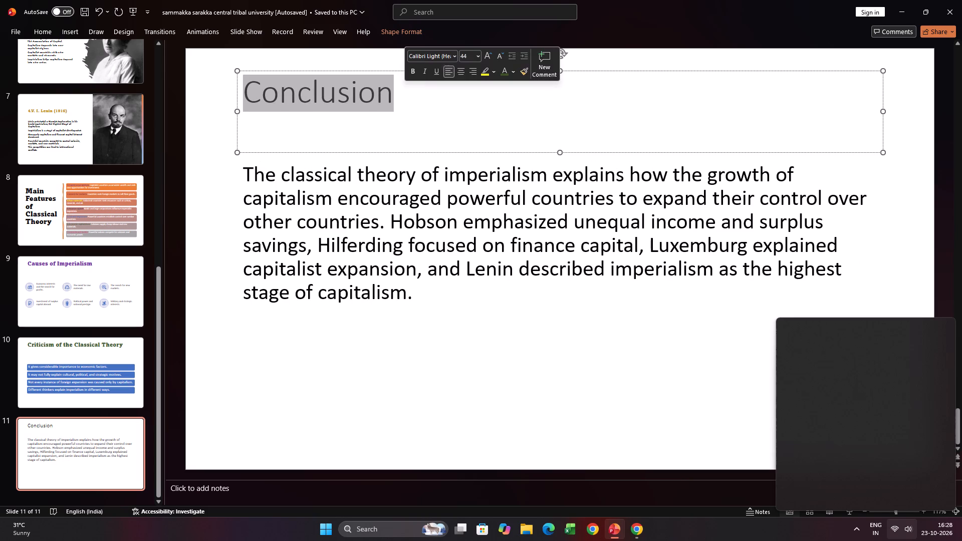
{"action": "left_click", "coordinate": [455, 57]}
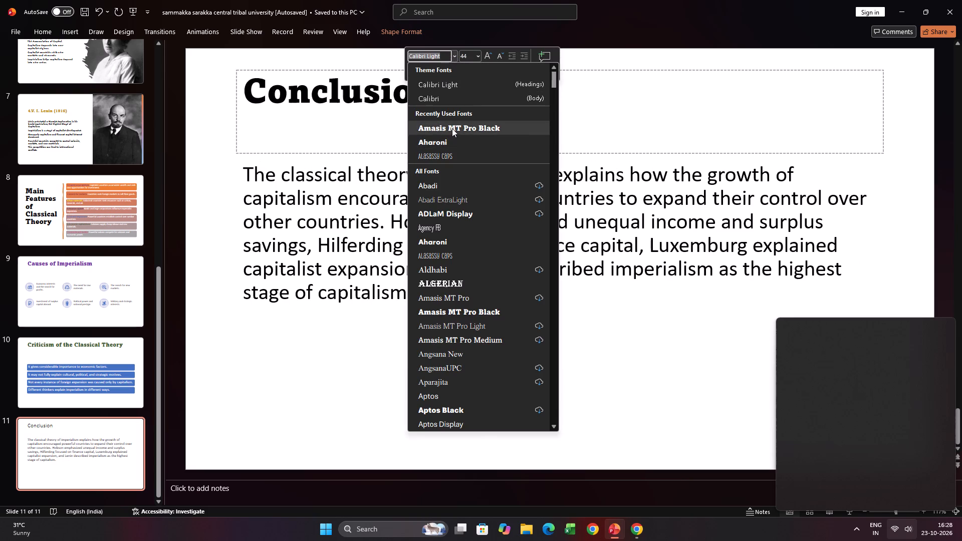
{"action": "left_click", "coordinate": [452, 128]}
Enlarge slide 11's body paragraph to font size 40 and set its font to Aharoni.
{"action": "left_click_drag", "start_coordinate": [246, 168], "coordinate": [390, 196]}
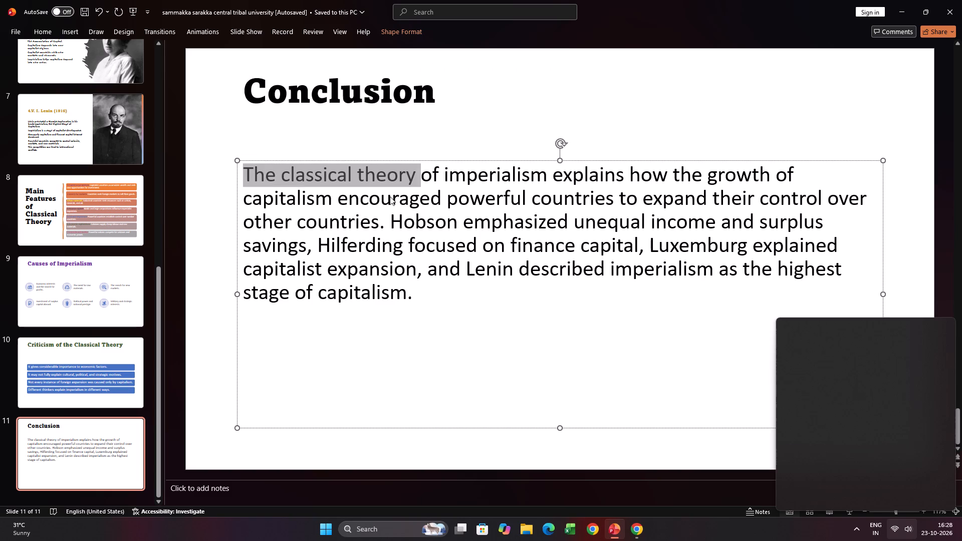
{"action": "left_click_drag", "start_coordinate": [390, 196], "coordinate": [408, 291]}
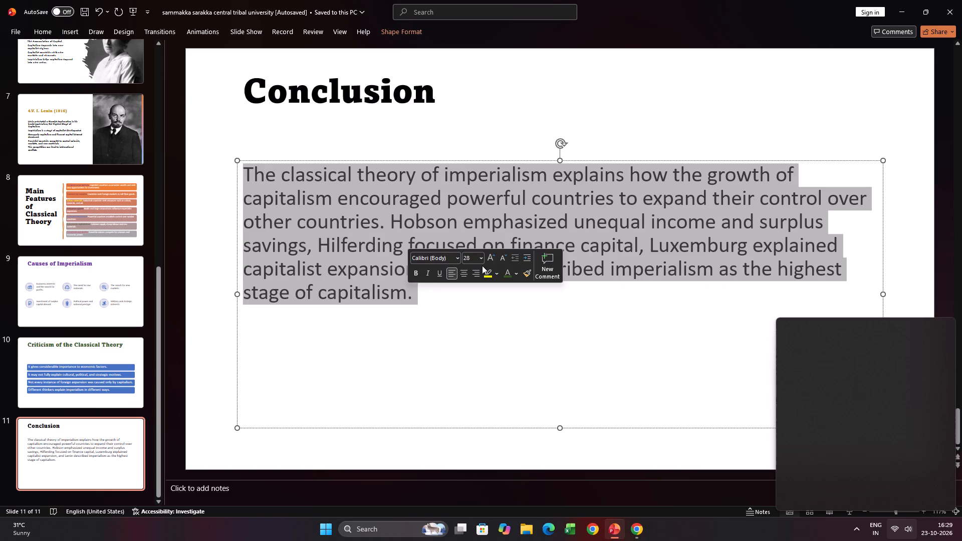
{"action": "left_click", "coordinate": [490, 257]}
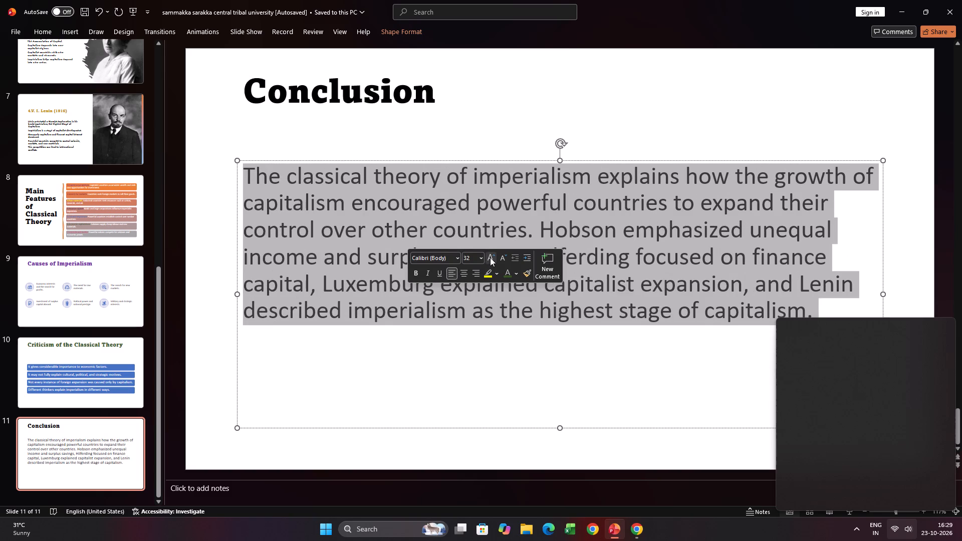
{"action": "left_click", "coordinate": [490, 259]}
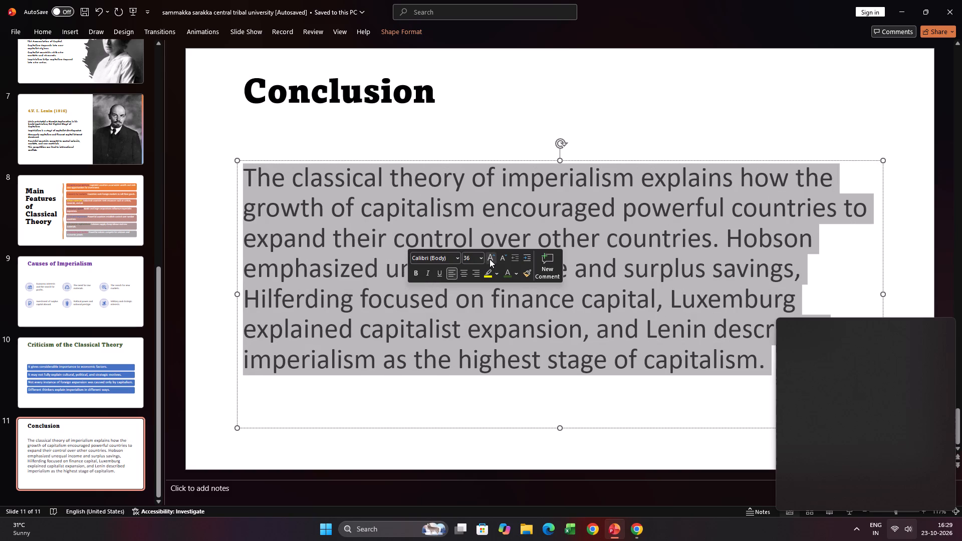
{"action": "left_click", "coordinate": [490, 259]}
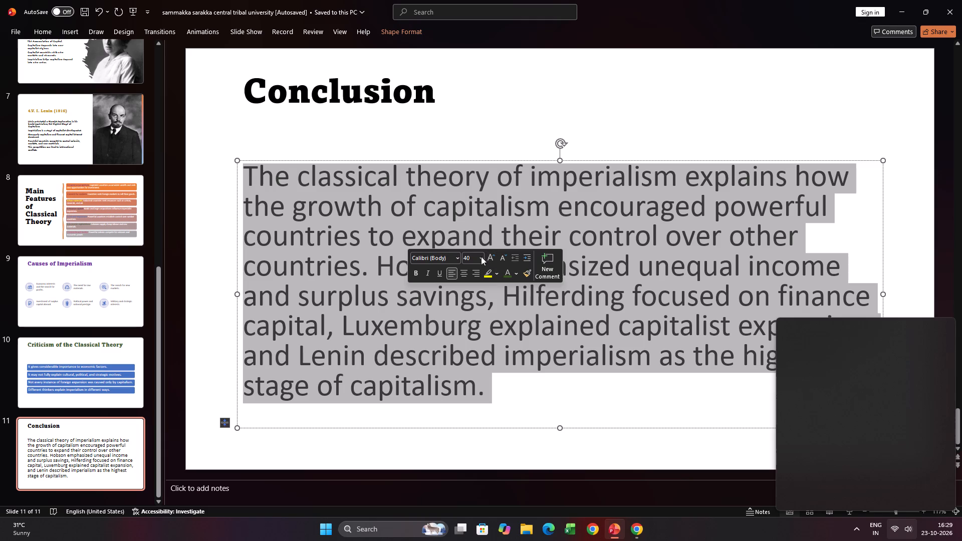
{"action": "left_click", "coordinate": [458, 256]}
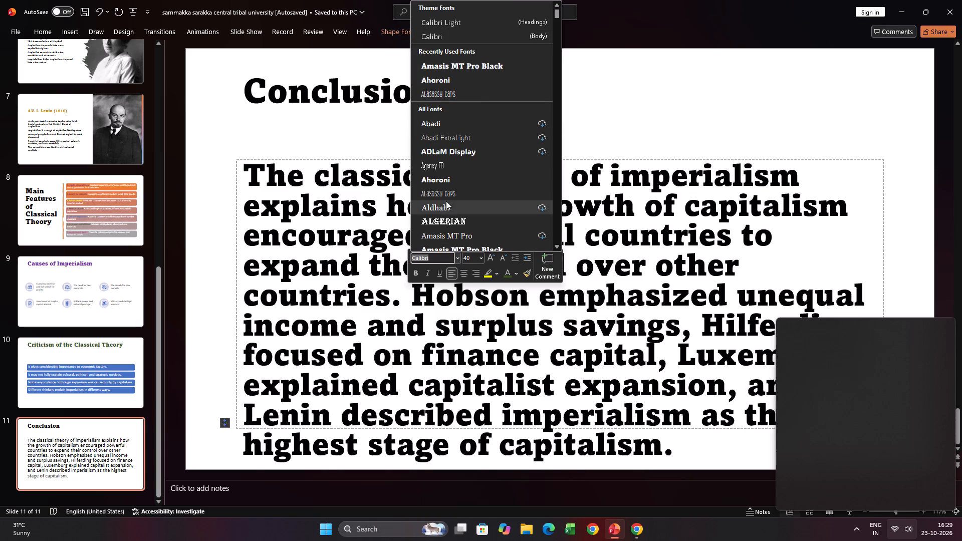
{"action": "left_click", "coordinate": [447, 184]}
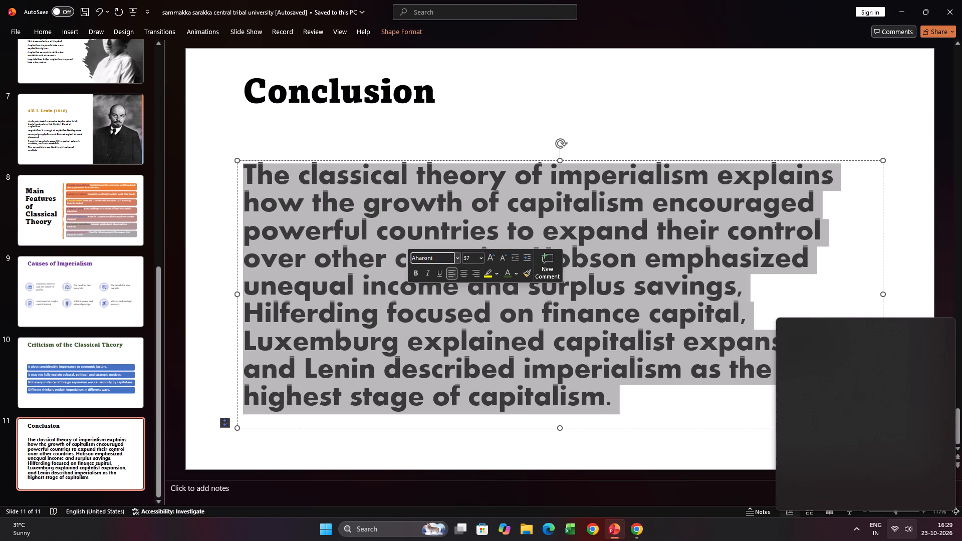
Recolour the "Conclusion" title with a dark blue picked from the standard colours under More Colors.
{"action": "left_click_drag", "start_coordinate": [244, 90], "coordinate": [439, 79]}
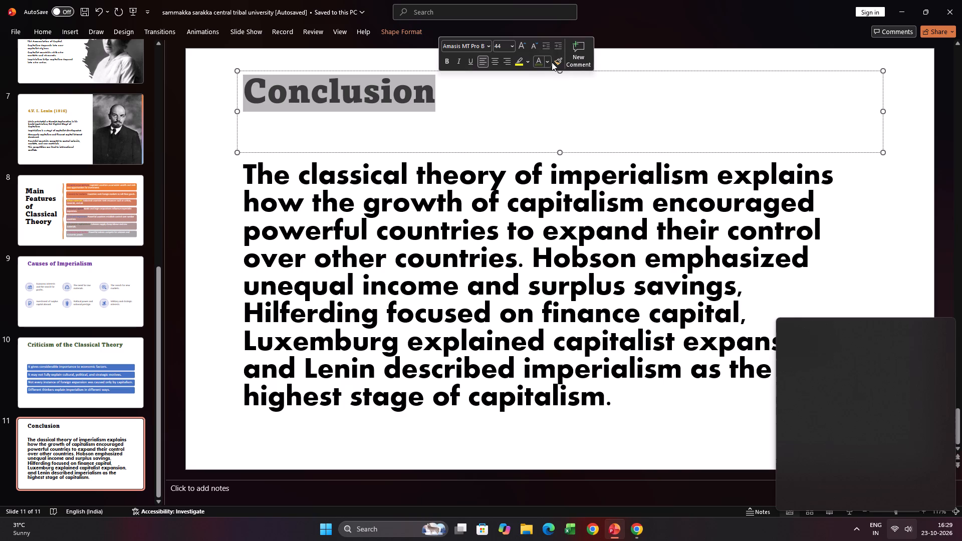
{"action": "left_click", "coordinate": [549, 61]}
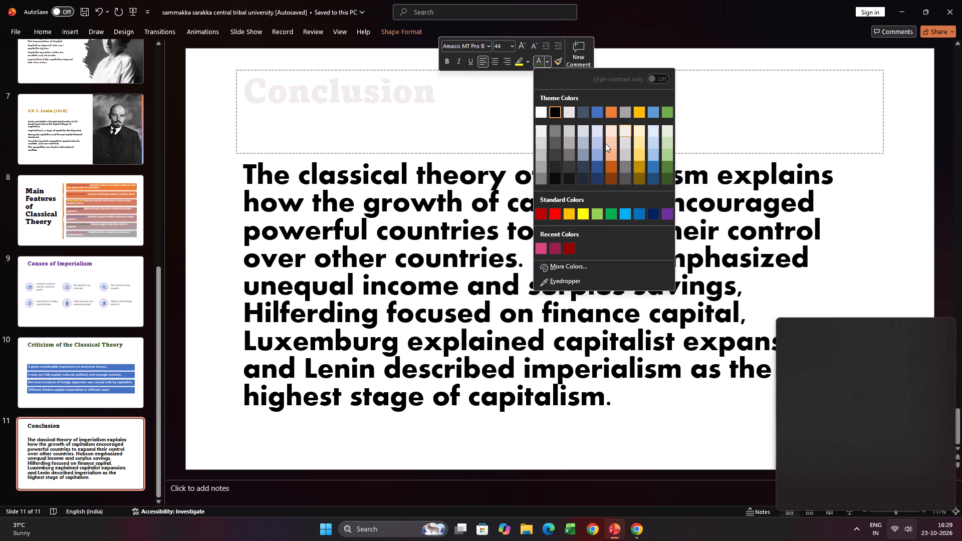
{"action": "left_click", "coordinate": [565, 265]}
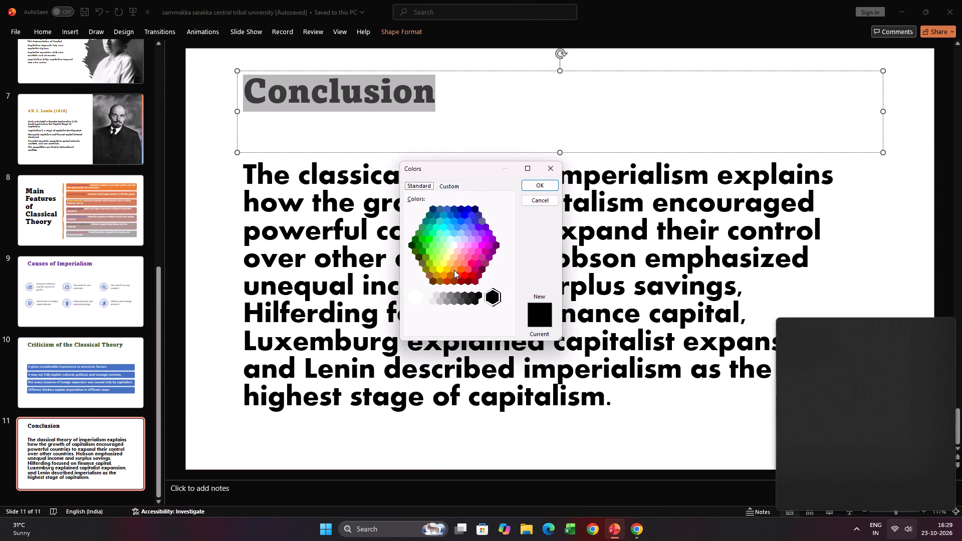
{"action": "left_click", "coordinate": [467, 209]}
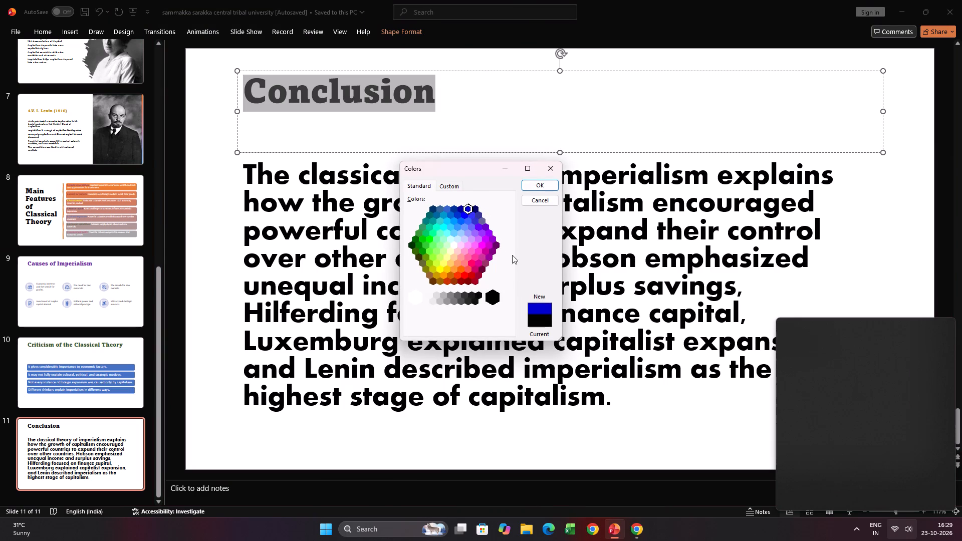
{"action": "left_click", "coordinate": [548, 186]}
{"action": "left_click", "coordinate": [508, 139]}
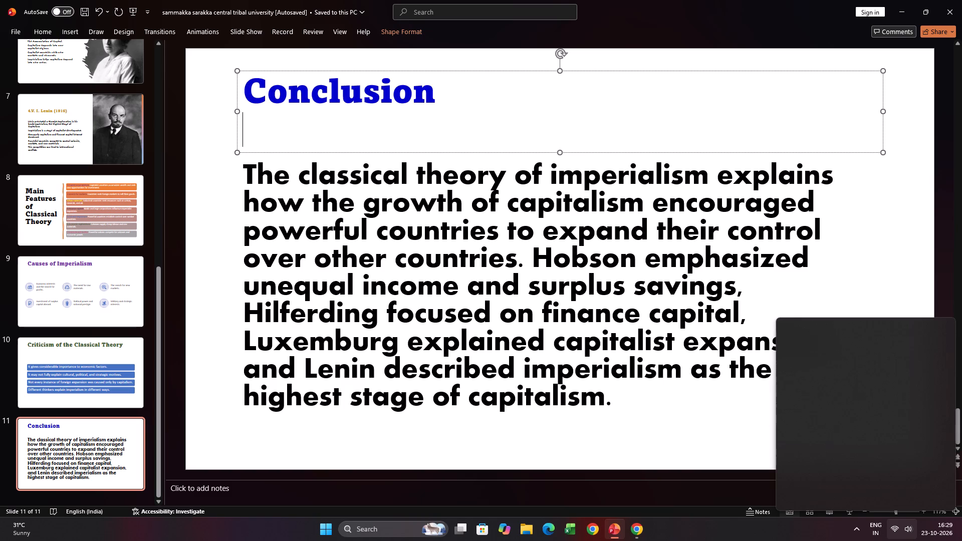
Reduce the font size of slide 11's body paragraph by two increments.
{"action": "left_click_drag", "start_coordinate": [249, 168], "coordinate": [637, 388]}
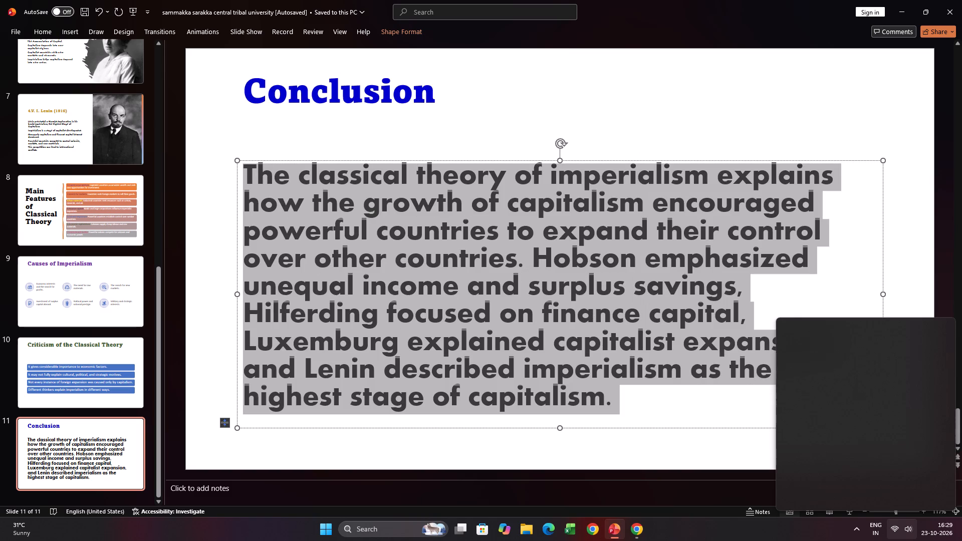
{"action": "left_click_drag", "start_coordinate": [637, 388], "coordinate": [641, 396]}
{"action": "left_click", "coordinate": [736, 363]}
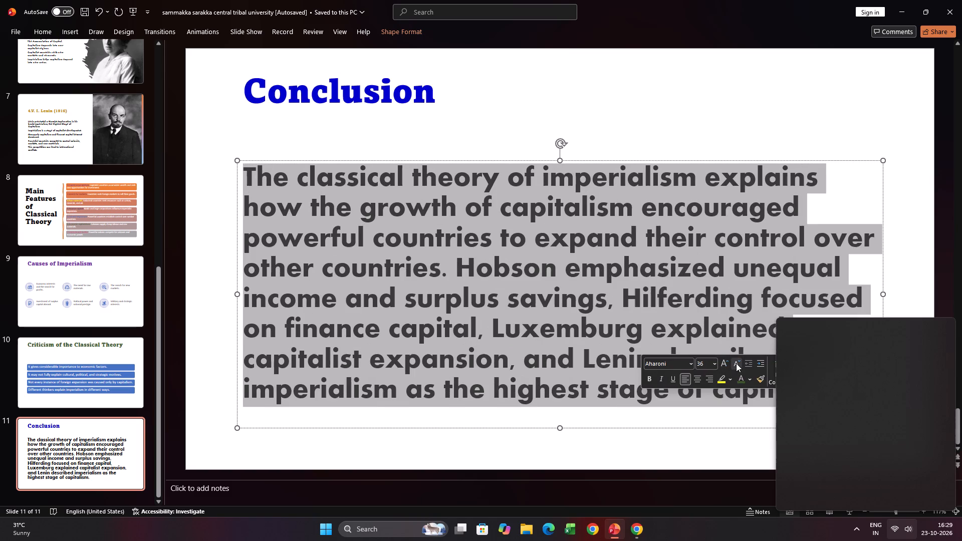
{"action": "left_click", "coordinate": [736, 363]}
{"action": "left_click_drag", "start_coordinate": [542, 113], "coordinate": [555, 129]}
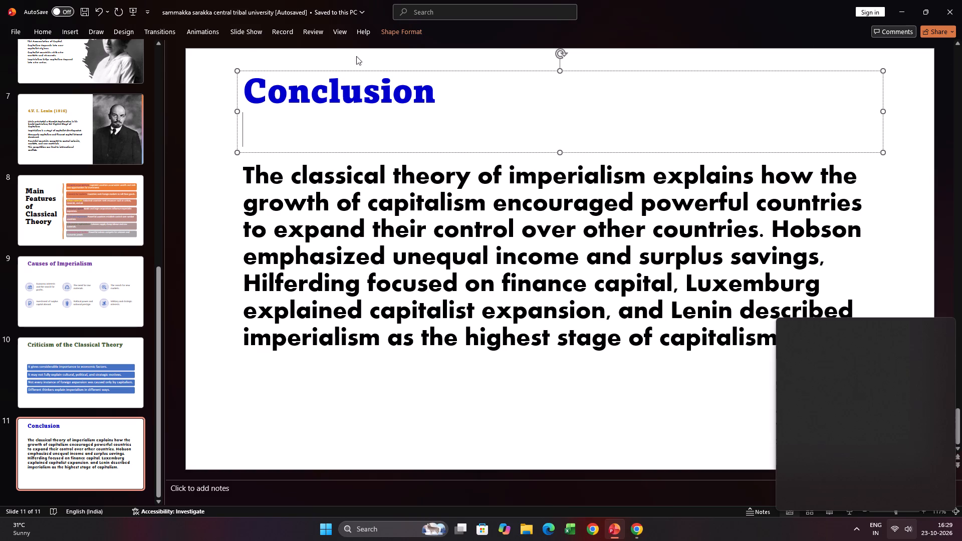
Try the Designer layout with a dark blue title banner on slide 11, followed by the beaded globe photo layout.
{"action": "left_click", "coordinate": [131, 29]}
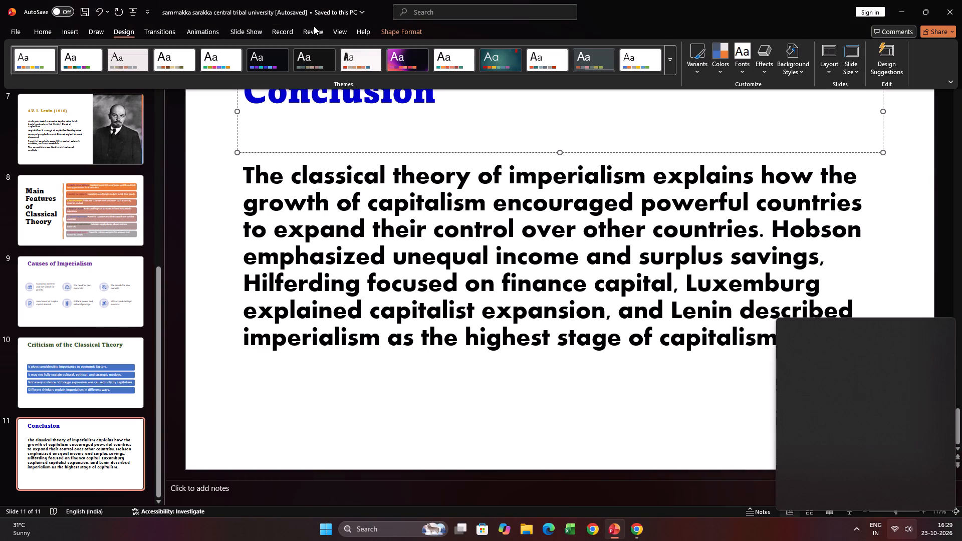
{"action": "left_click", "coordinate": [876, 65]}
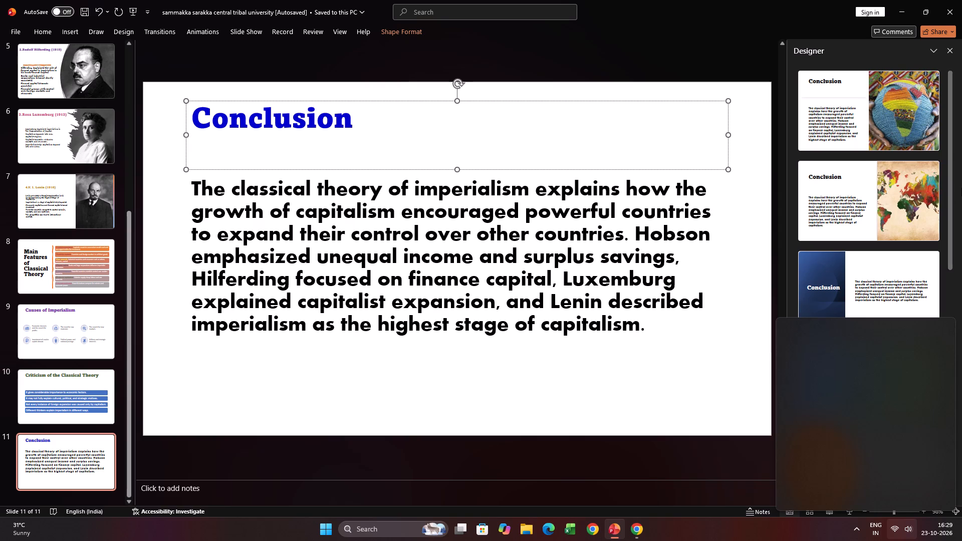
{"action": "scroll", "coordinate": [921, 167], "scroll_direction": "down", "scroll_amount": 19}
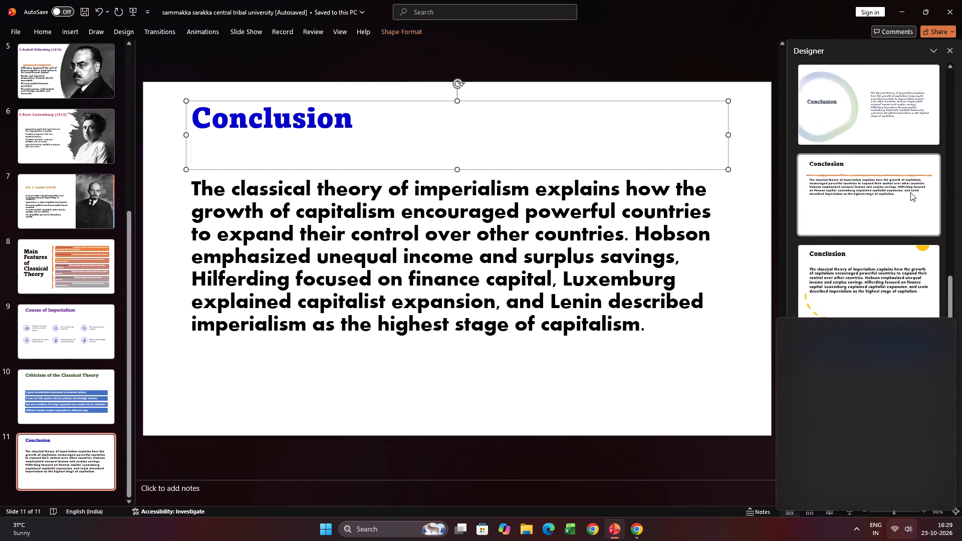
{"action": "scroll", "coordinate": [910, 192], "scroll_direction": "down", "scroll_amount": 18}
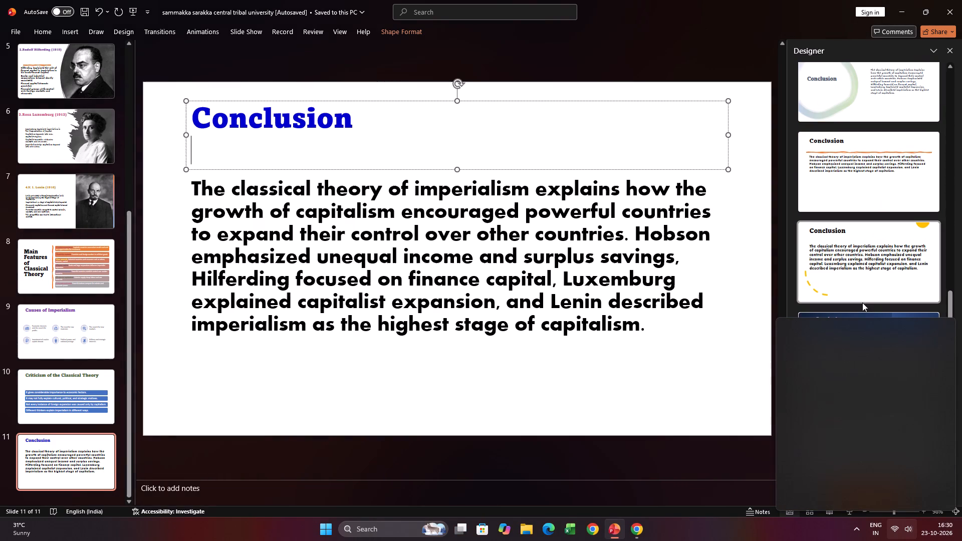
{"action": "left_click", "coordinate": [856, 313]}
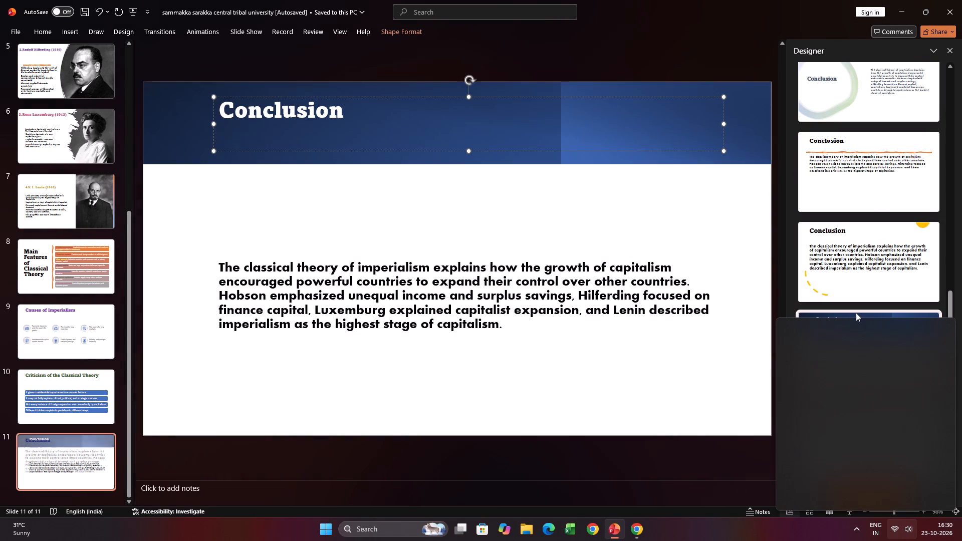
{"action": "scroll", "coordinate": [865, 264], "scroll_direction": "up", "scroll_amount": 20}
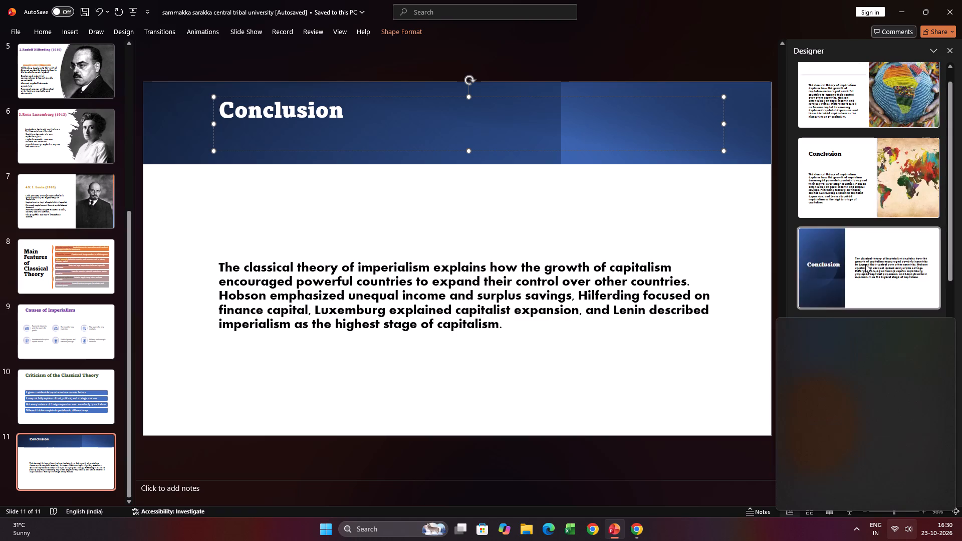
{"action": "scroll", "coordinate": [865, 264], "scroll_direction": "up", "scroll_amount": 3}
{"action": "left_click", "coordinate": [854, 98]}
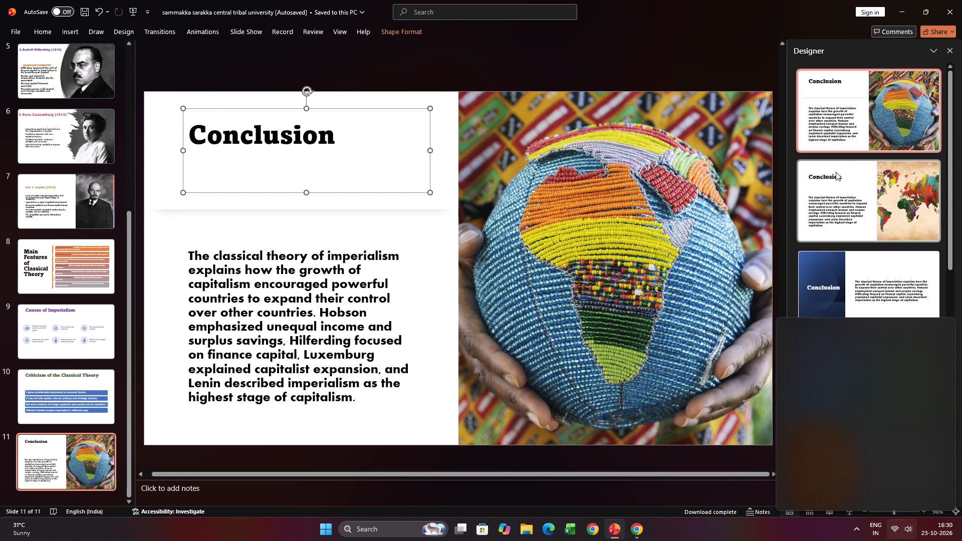
Apply the Designer layout with a blue-to-green gradient background, white curved bands and a centred title to slide 11.
{"action": "scroll", "coordinate": [836, 172], "scroll_direction": "up", "scroll_amount": 3}
{"action": "scroll", "coordinate": [836, 173], "scroll_direction": "down", "scroll_amount": 2}
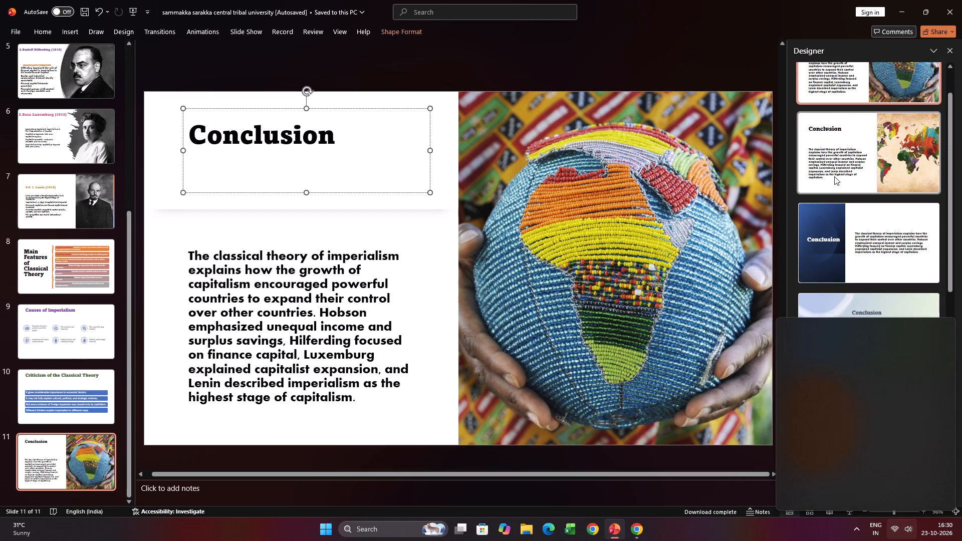
{"action": "scroll", "coordinate": [834, 176], "scroll_direction": "down", "scroll_amount": 7}
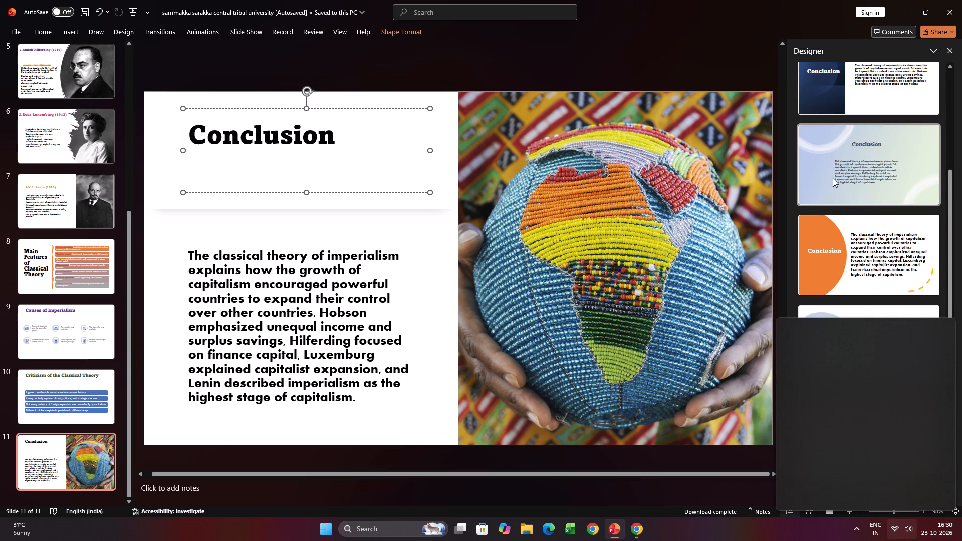
{"action": "left_click", "coordinate": [833, 178]}
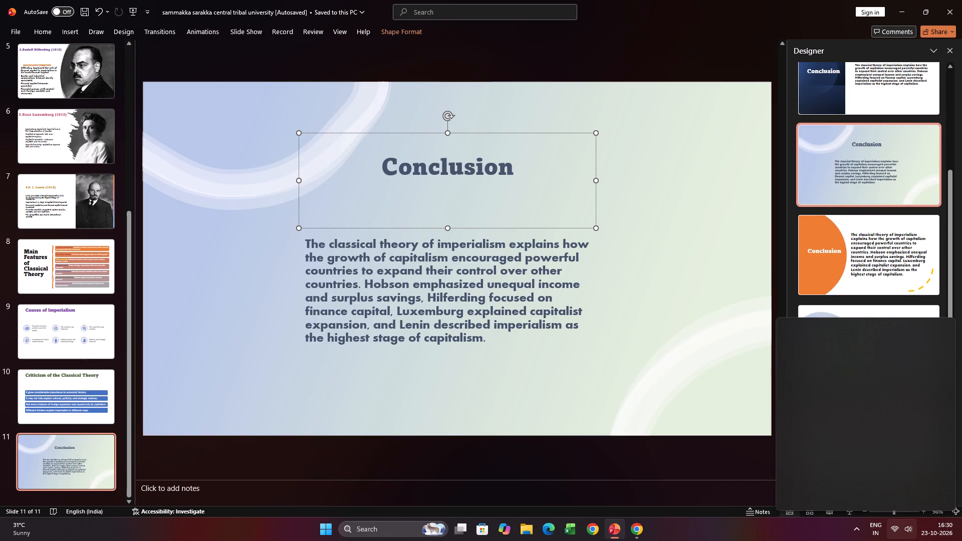
Shorten the "Conclusion" title box on slide 11 from below and above, and widen it on both sides.
{"action": "left_click_drag", "start_coordinate": [447, 226], "coordinate": [442, 168]}
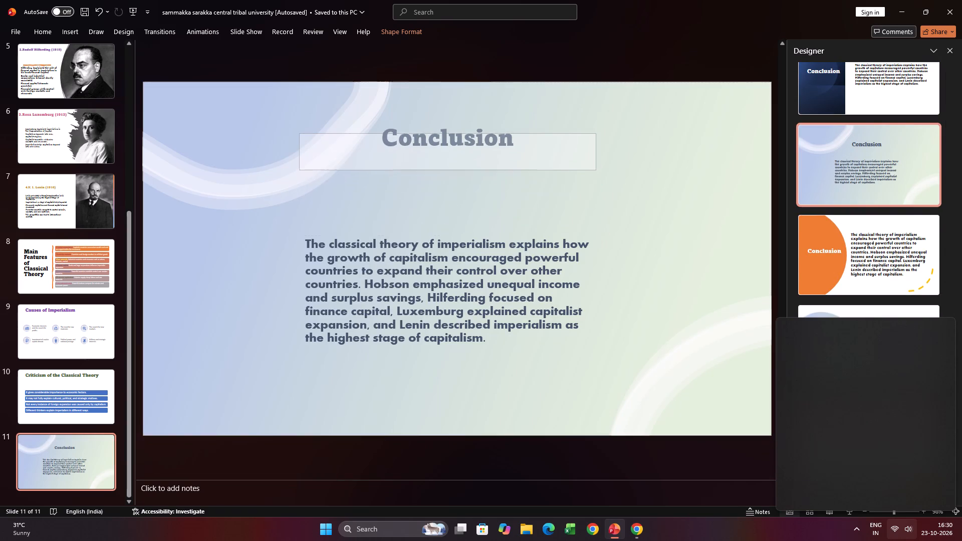
{"action": "left_click_drag", "start_coordinate": [442, 168], "coordinate": [442, 186]}
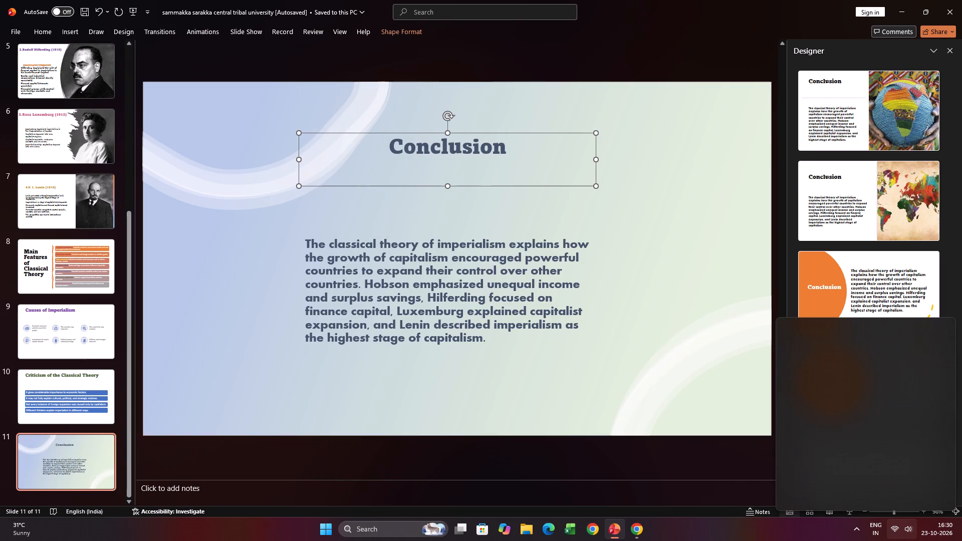
{"action": "left_click_drag", "start_coordinate": [449, 130], "coordinate": [441, 144]}
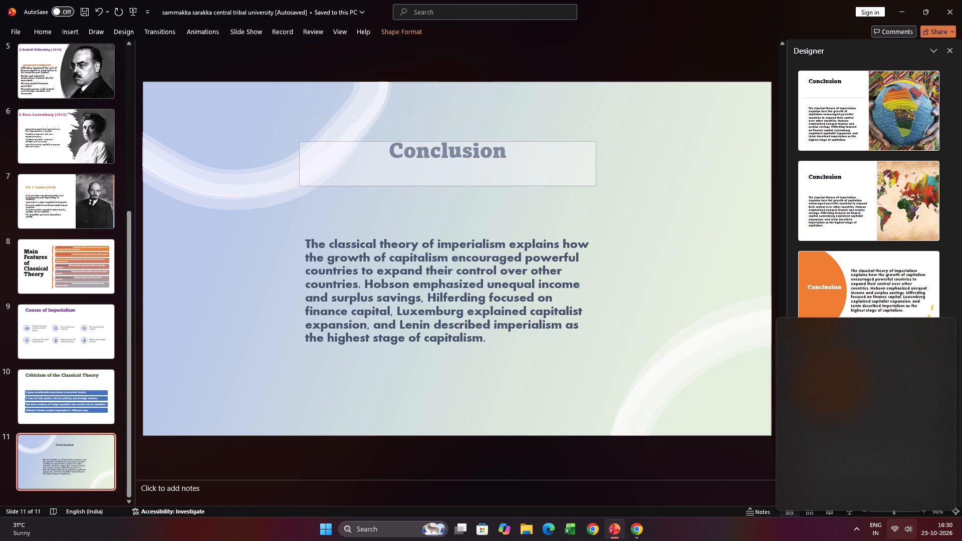
{"action": "left_click_drag", "start_coordinate": [441, 144], "coordinate": [441, 145]}
{"action": "left_click_drag", "start_coordinate": [595, 165], "coordinate": [659, 166]}
{"action": "left_click_drag", "start_coordinate": [294, 164], "coordinate": [236, 166]}
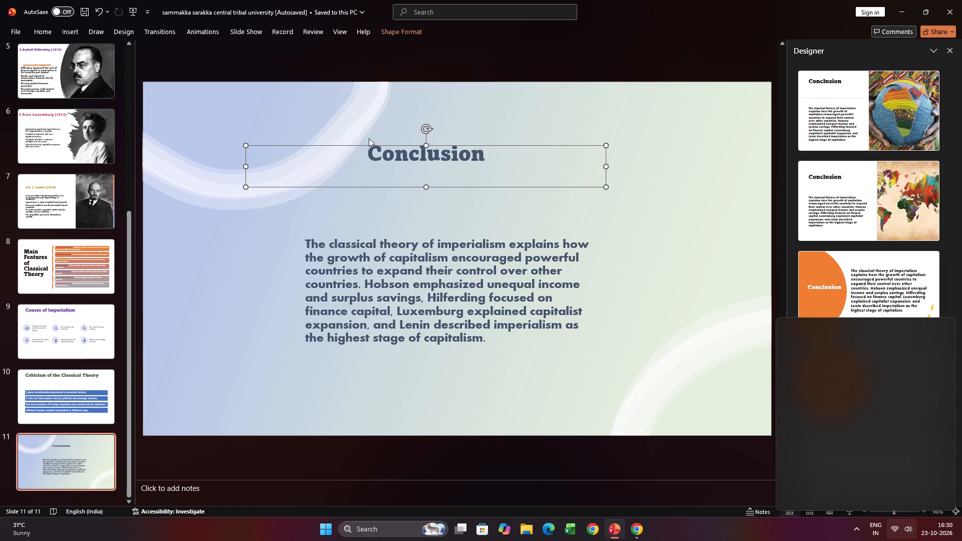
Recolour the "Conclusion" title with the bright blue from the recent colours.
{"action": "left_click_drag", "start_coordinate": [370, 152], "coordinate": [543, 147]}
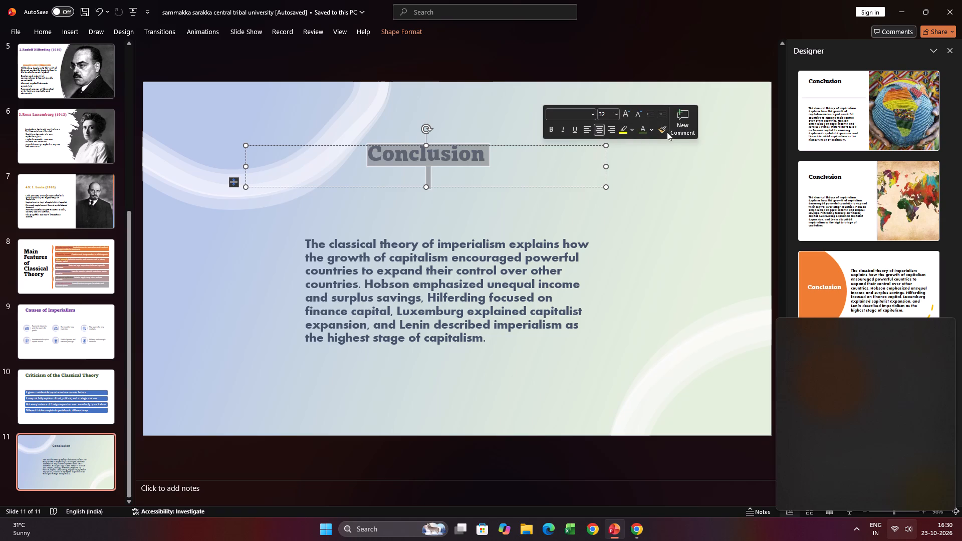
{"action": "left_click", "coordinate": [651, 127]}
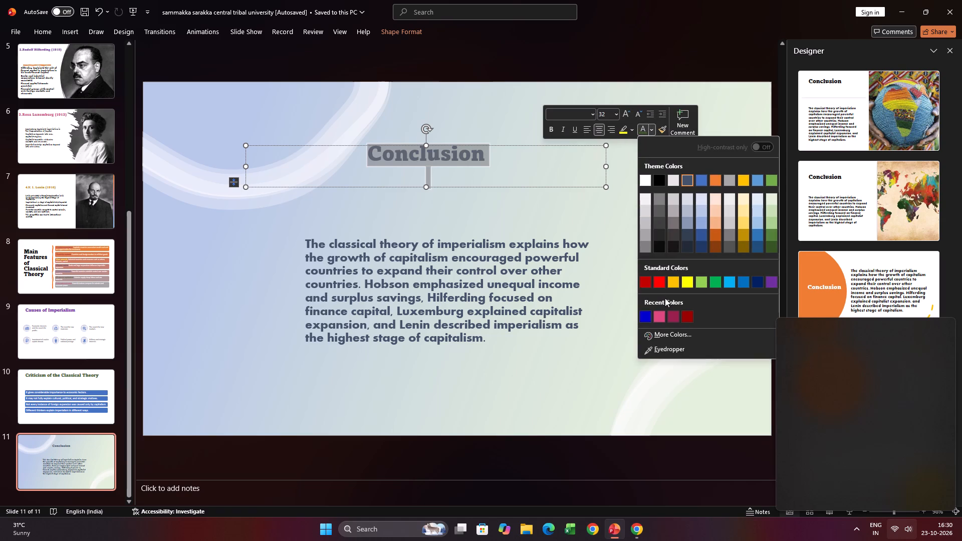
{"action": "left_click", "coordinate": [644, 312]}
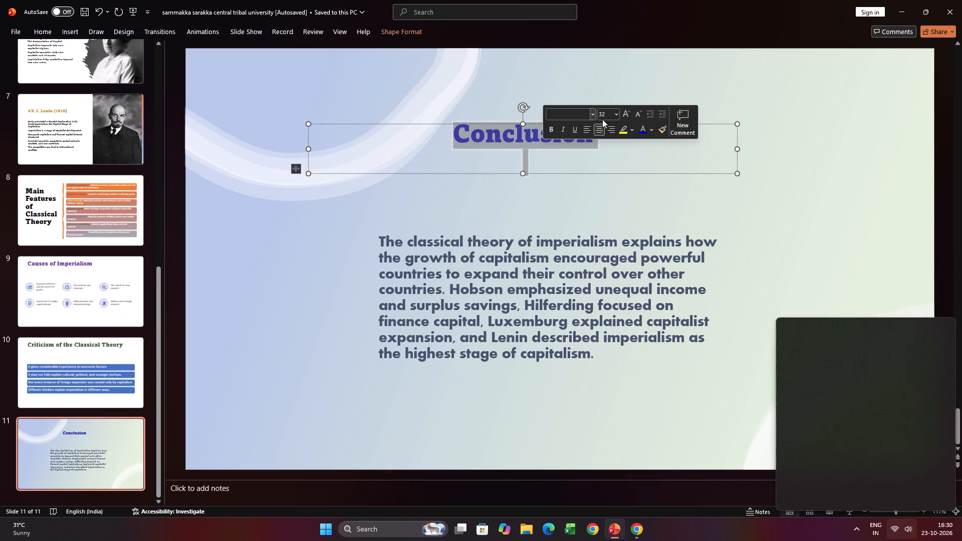
Recolour the "Conclusion" title with the dark pink from the recent colours.
{"action": "left_click", "coordinate": [652, 128]}
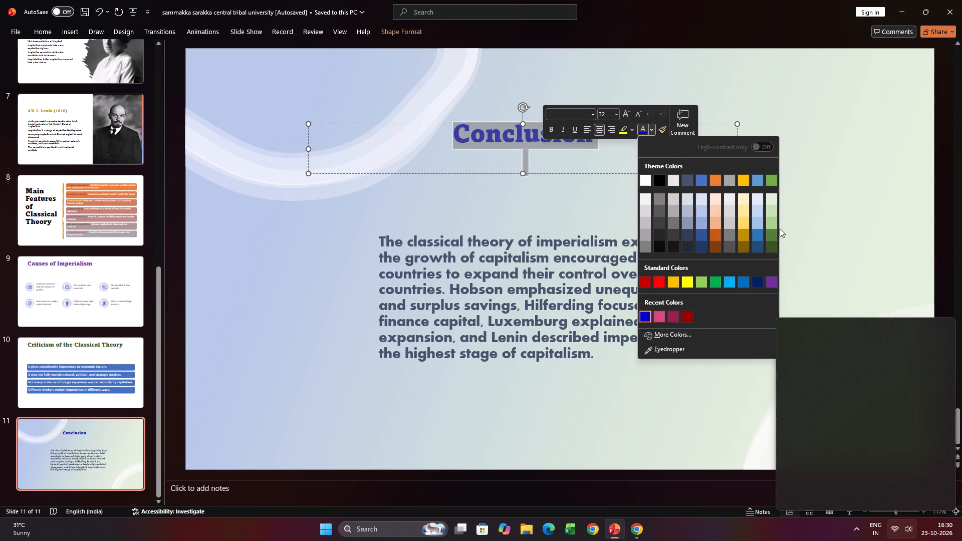
{"action": "left_click", "coordinate": [673, 312]}
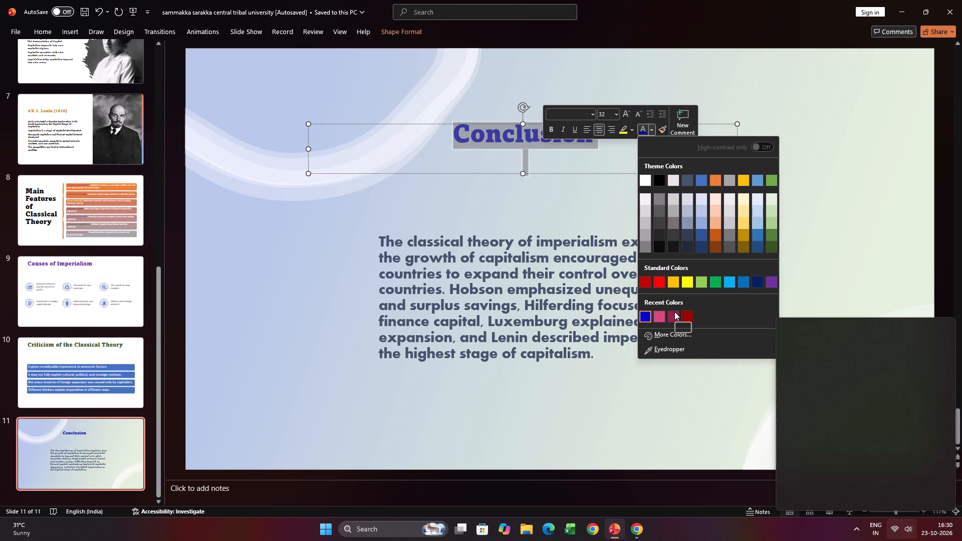
{"action": "left_click", "coordinate": [674, 313]}
{"action": "left_click", "coordinate": [673, 313]}
{"action": "left_click_drag", "start_coordinate": [673, 313], "coordinate": [664, 306]}
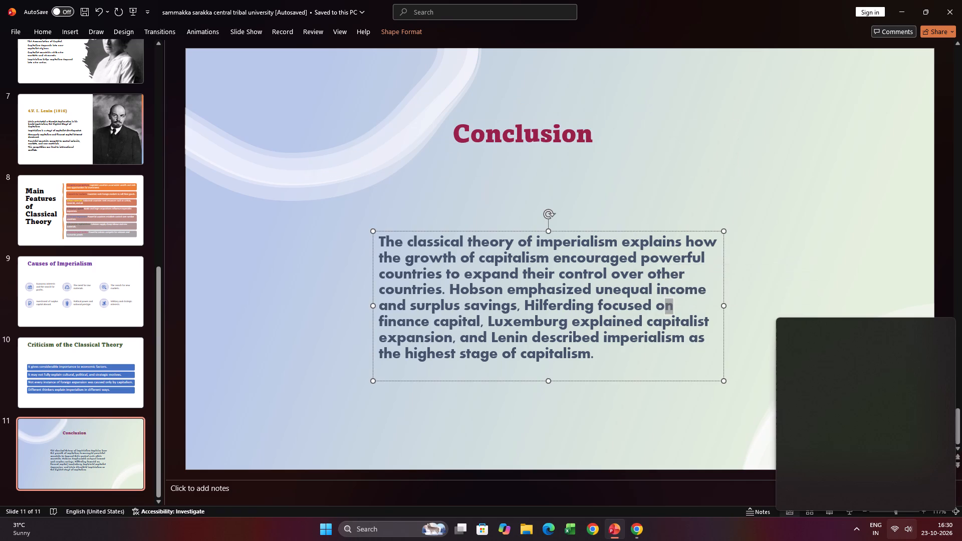
Set the "Conclusion" title in the Algerian font and enlarge it by three size increments.
{"action": "left_click_drag", "start_coordinate": [453, 134], "coordinate": [614, 142]}
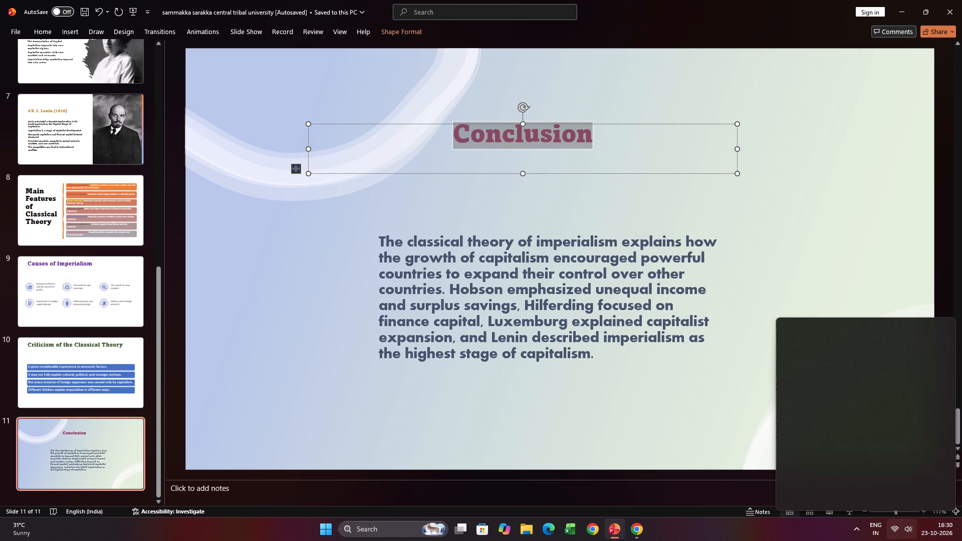
{"action": "left_click_drag", "start_coordinate": [614, 142], "coordinate": [615, 142]}
{"action": "left_click", "coordinate": [666, 110]}
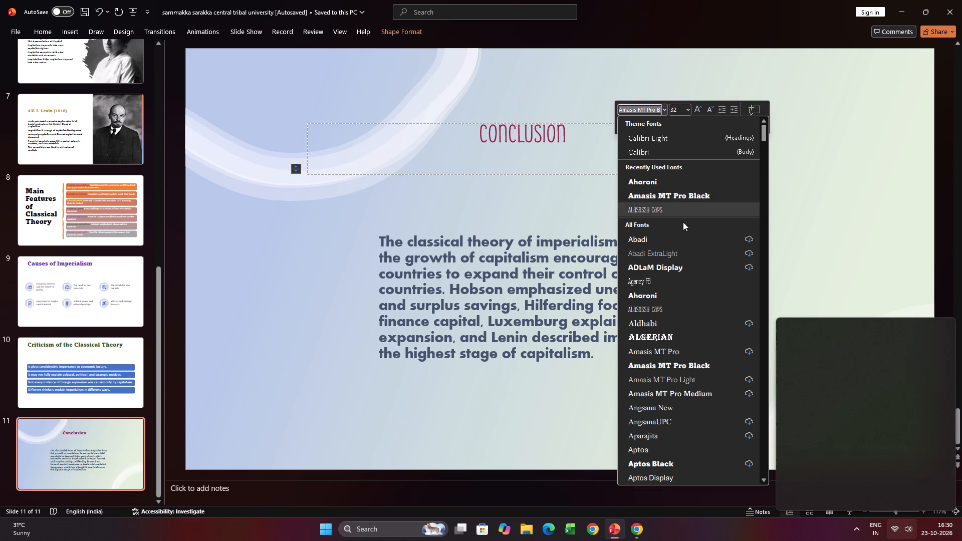
{"action": "left_click", "coordinate": [658, 339]}
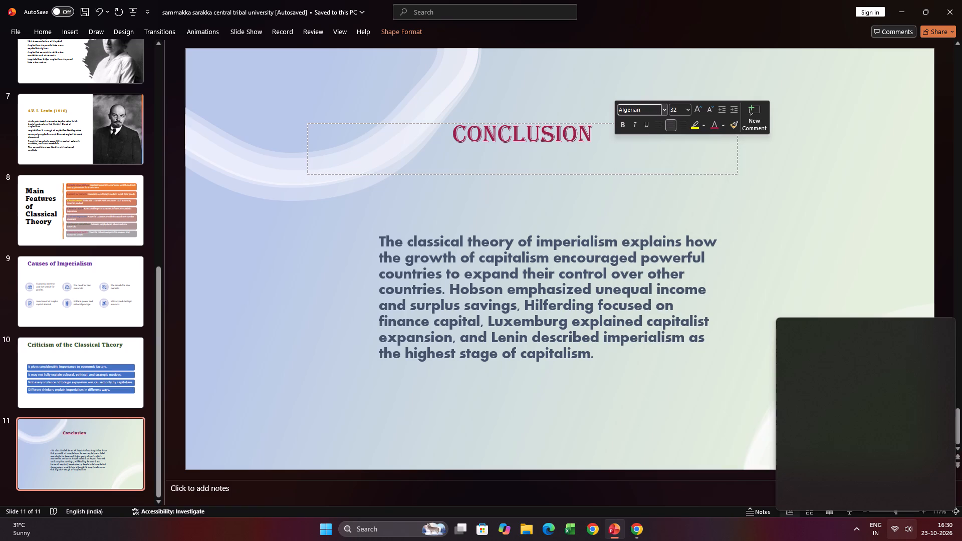
{"action": "triple_click", "coordinate": [698, 112]}
{"action": "left_click", "coordinate": [612, 187]}
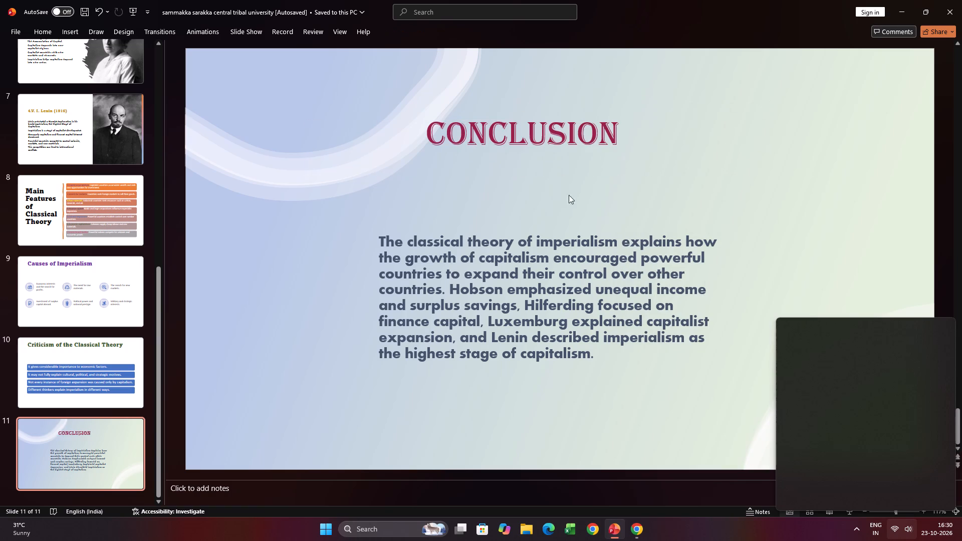
Increase the font size of slide 11's whole body paragraph by two increments.
{"action": "left_click_drag", "start_coordinate": [380, 239], "coordinate": [583, 323]}
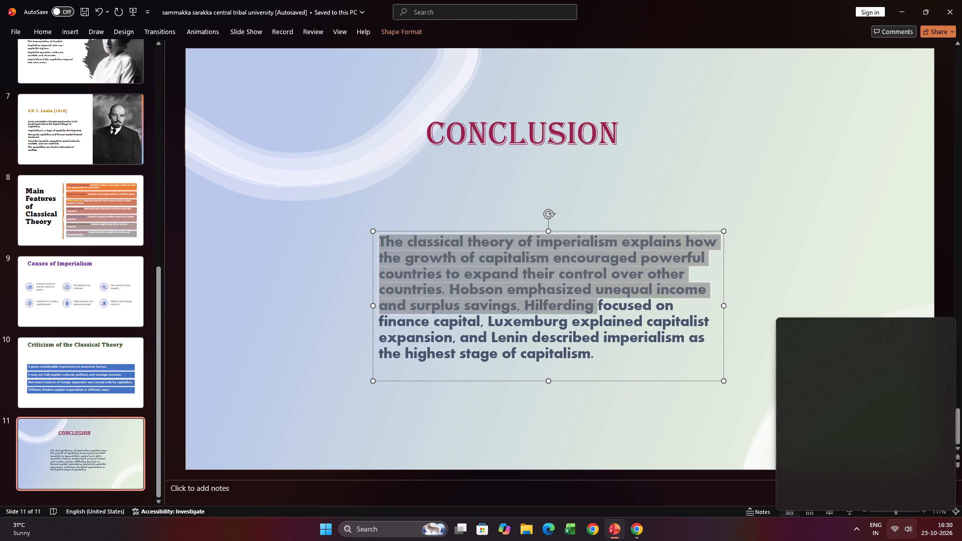
{"action": "left_click_drag", "start_coordinate": [583, 323], "coordinate": [611, 367]}
{"action": "left_click", "coordinate": [693, 331]}
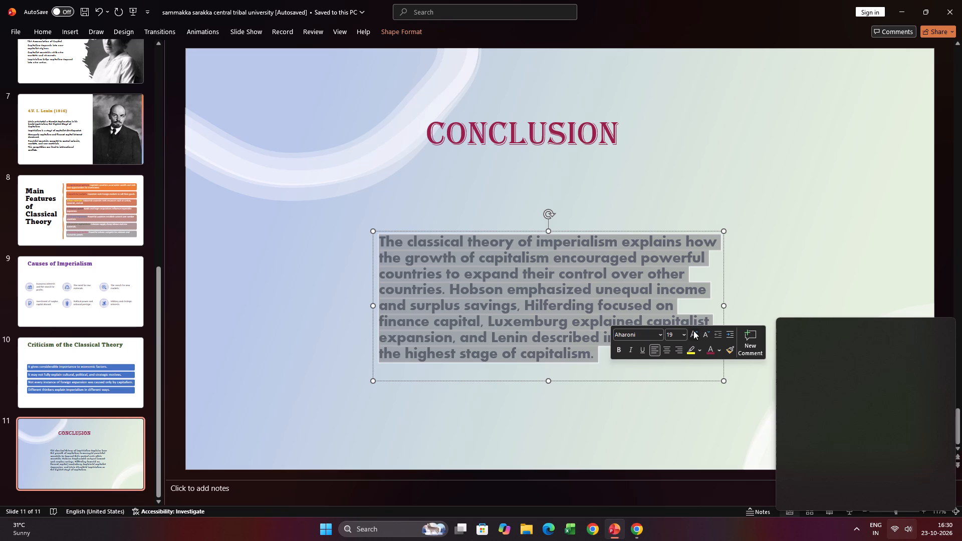
{"action": "left_click", "coordinate": [693, 331]}
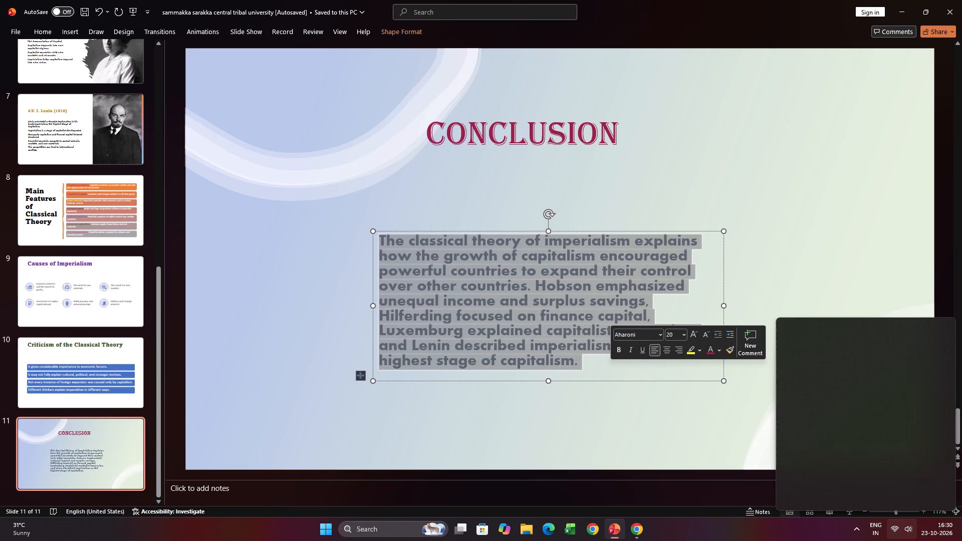
Widen slide 11's body text box on both sides, extend it downward, and leave a clear gap below the title.
{"action": "left_click_drag", "start_coordinate": [720, 307], "coordinate": [752, 299]}
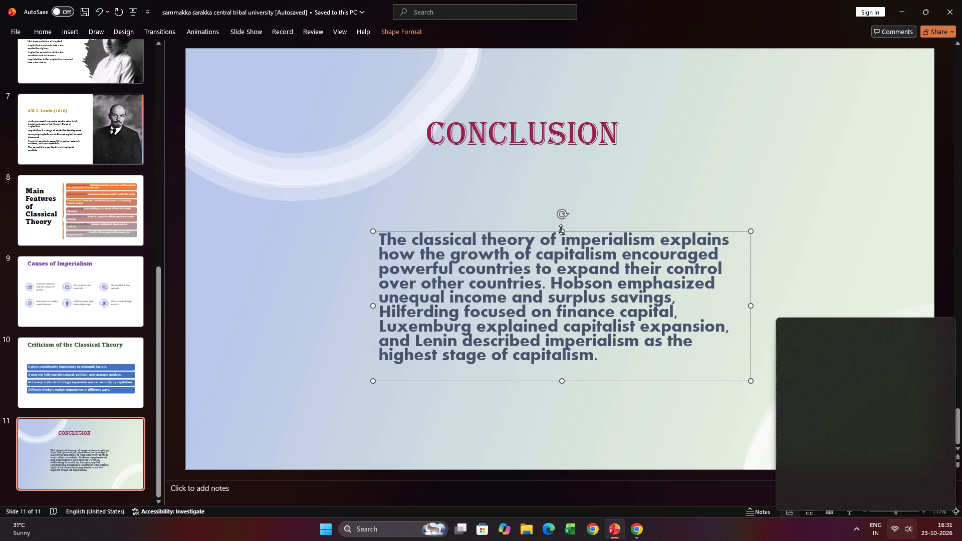
{"action": "left_click_drag", "start_coordinate": [561, 229], "coordinate": [551, 196]}
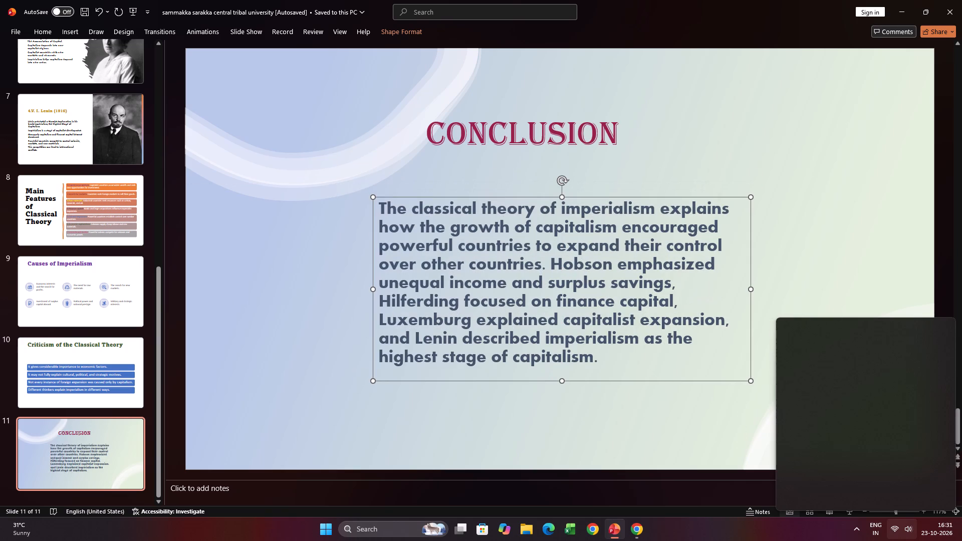
{"action": "left_click_drag", "start_coordinate": [561, 379], "coordinate": [565, 406]}
{"action": "left_click_drag", "start_coordinate": [331, 306], "coordinate": [341, 301]}
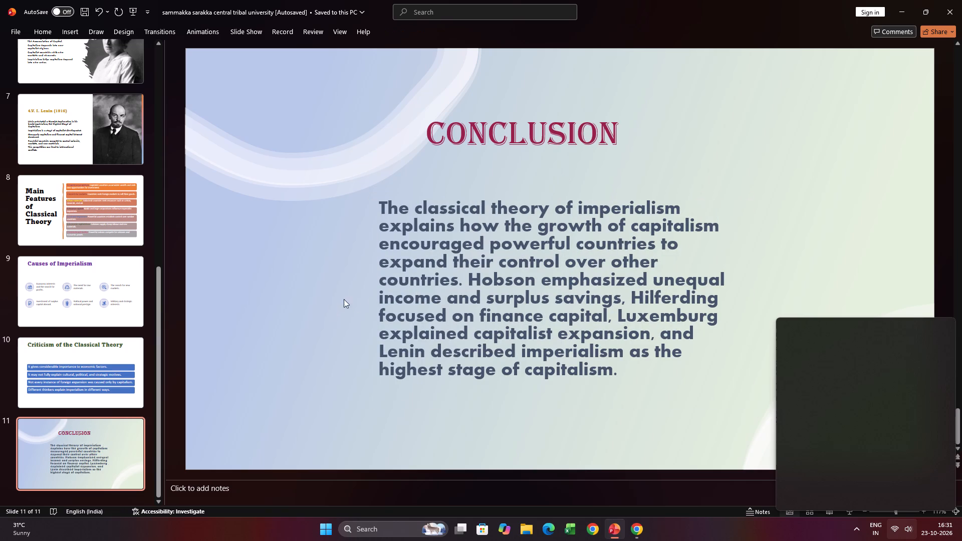
{"action": "left_click", "coordinate": [372, 268]}
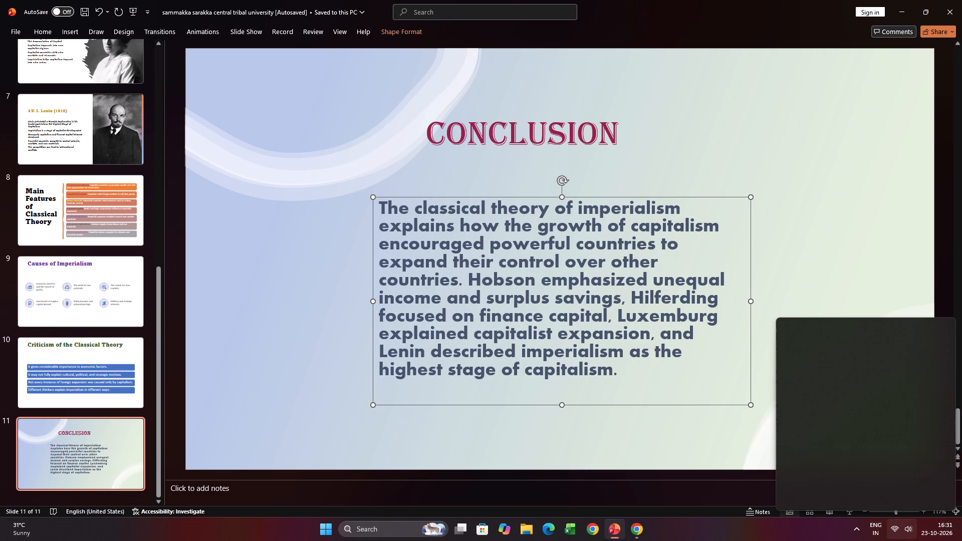
{"action": "left_click_drag", "start_coordinate": [376, 303], "coordinate": [317, 316]}
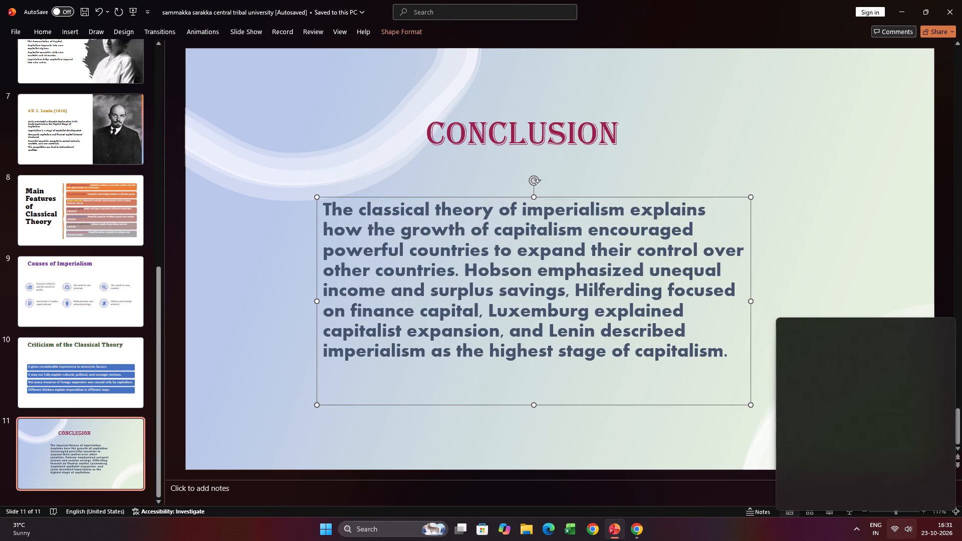
{"action": "left_click_drag", "start_coordinate": [751, 304], "coordinate": [752, 304]}
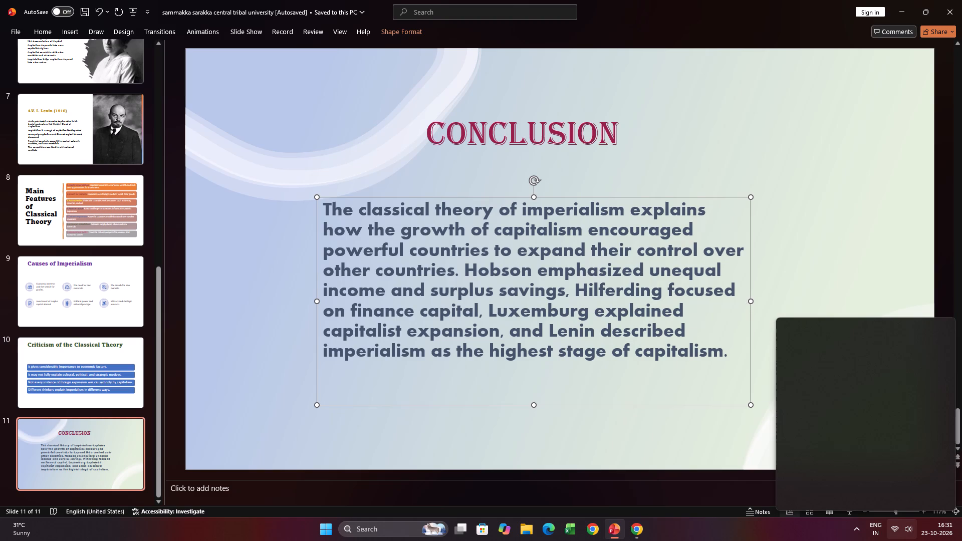
{"action": "left_click_drag", "start_coordinate": [752, 304], "coordinate": [814, 302]}
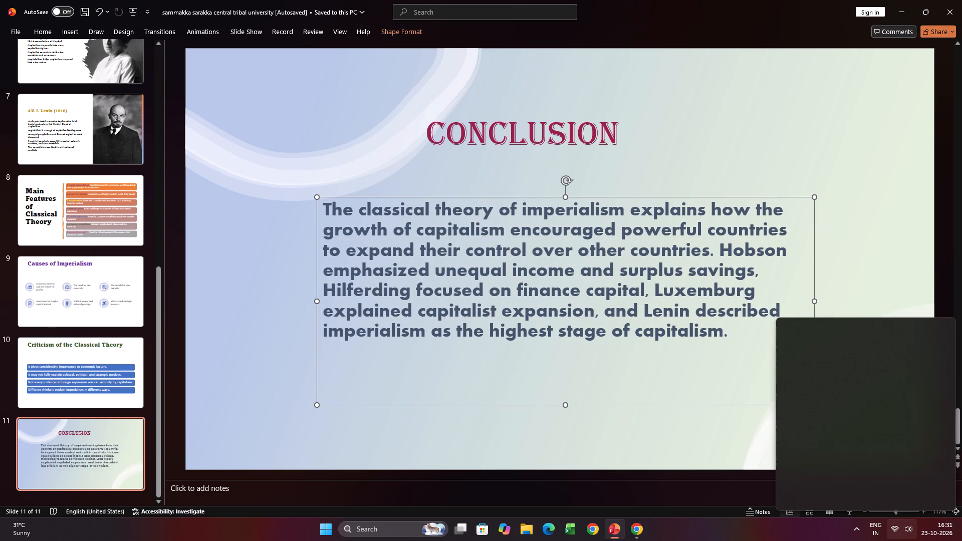
{"action": "left_click_drag", "start_coordinate": [566, 404], "coordinate": [561, 417]}
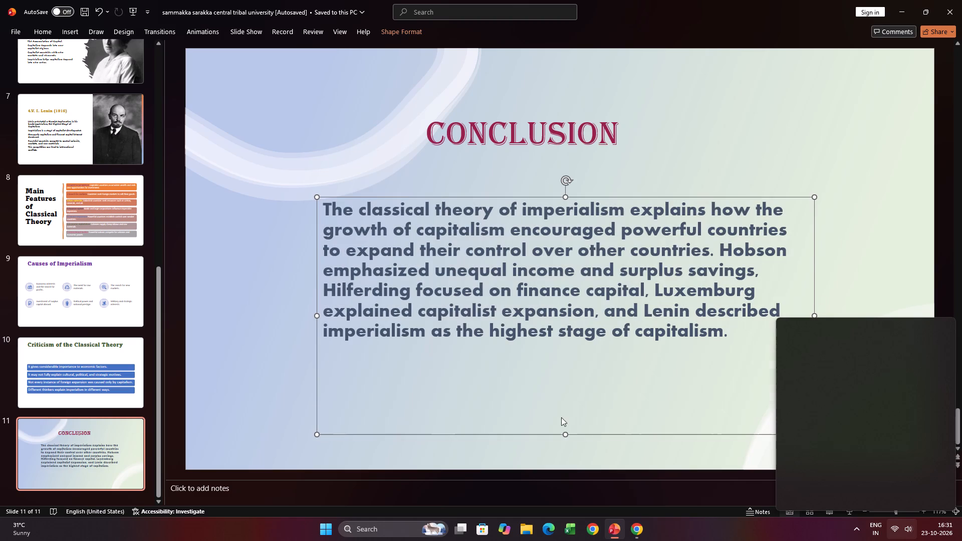
{"action": "left_click_drag", "start_coordinate": [561, 417], "coordinate": [561, 434]}
{"action": "left_click_drag", "start_coordinate": [566, 197], "coordinate": [563, 223]}
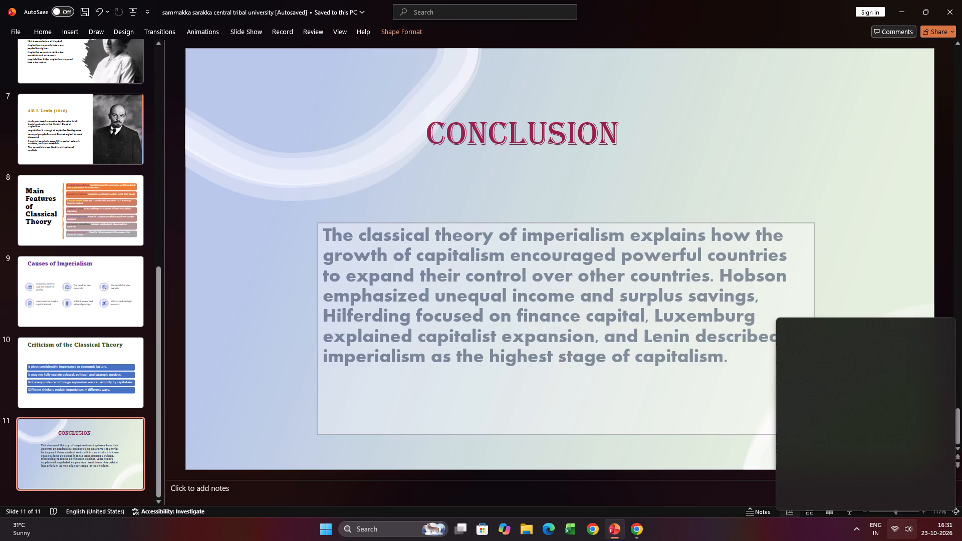
{"action": "left_click_drag", "start_coordinate": [563, 223], "coordinate": [563, 223]}
{"action": "left_click", "coordinate": [703, 165]}
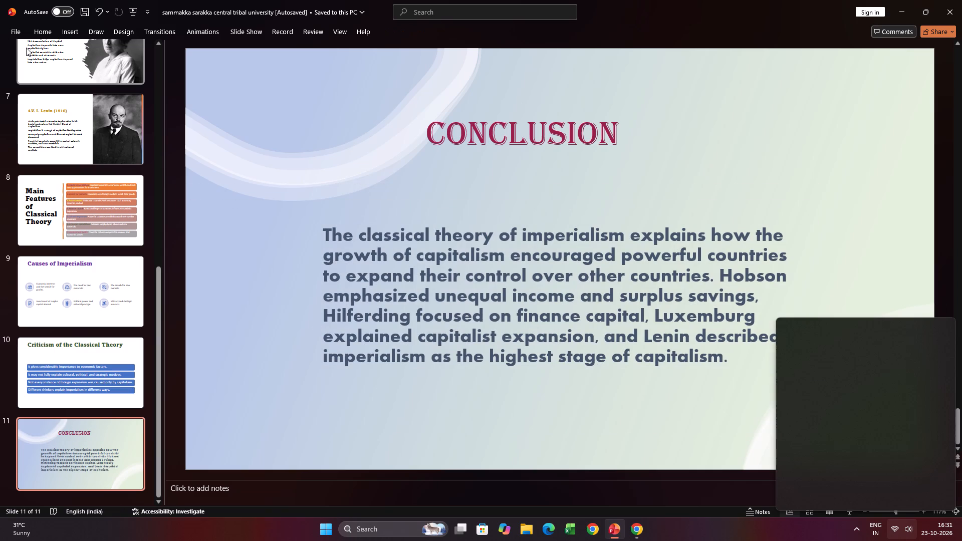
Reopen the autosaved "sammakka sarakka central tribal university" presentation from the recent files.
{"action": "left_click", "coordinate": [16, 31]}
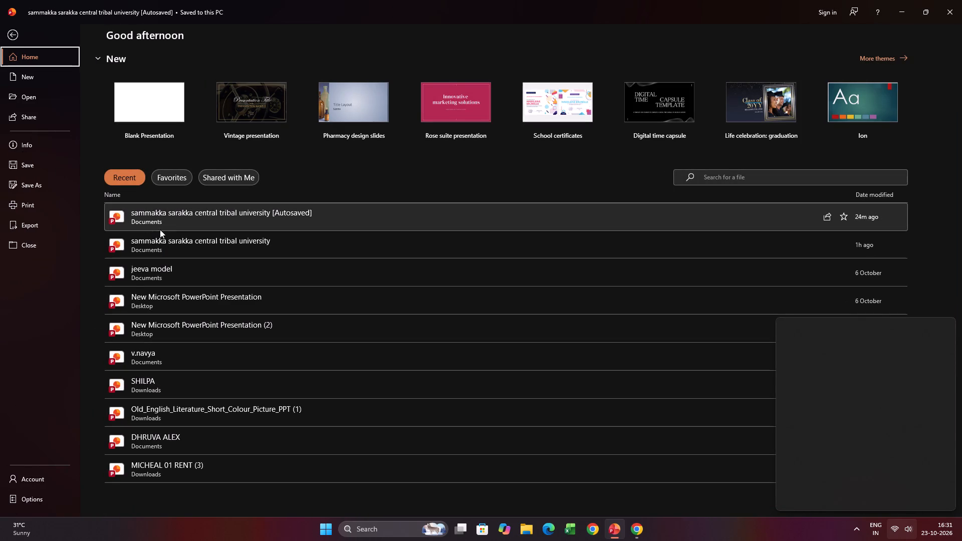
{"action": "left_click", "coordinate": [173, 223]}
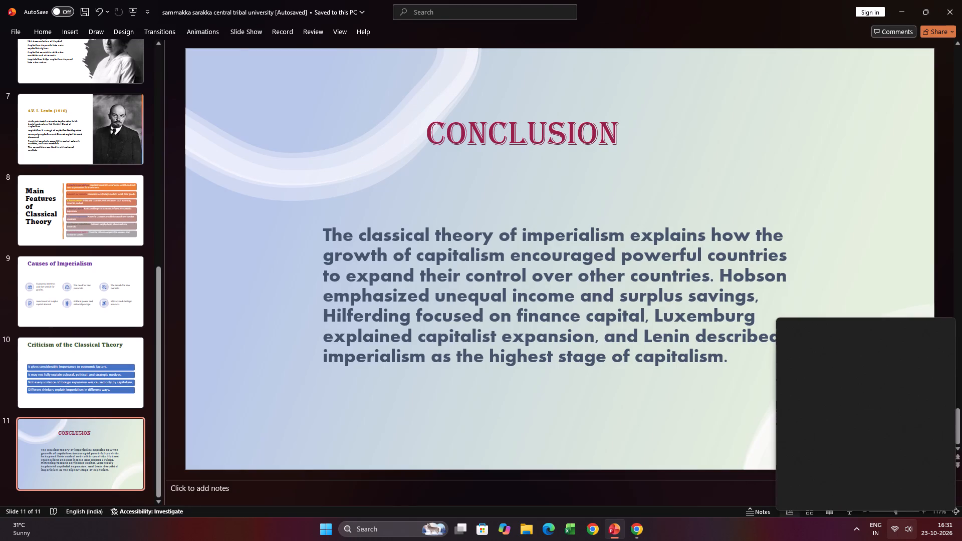
Review slides 1 to 7, from the title slide through the introduction, meaning and main thinkers, checking their layout and text styling.
{"action": "scroll", "coordinate": [133, 352], "scroll_direction": "up", "scroll_amount": 20}
{"action": "scroll", "coordinate": [133, 352], "scroll_direction": "up", "scroll_amount": 4}
{"action": "middle_click", "coordinate": [130, 349]}
{"action": "middle_click_drag", "start_coordinate": [129, 348], "coordinate": [131, 341]}
{"action": "middle_click", "coordinate": [132, 338]}
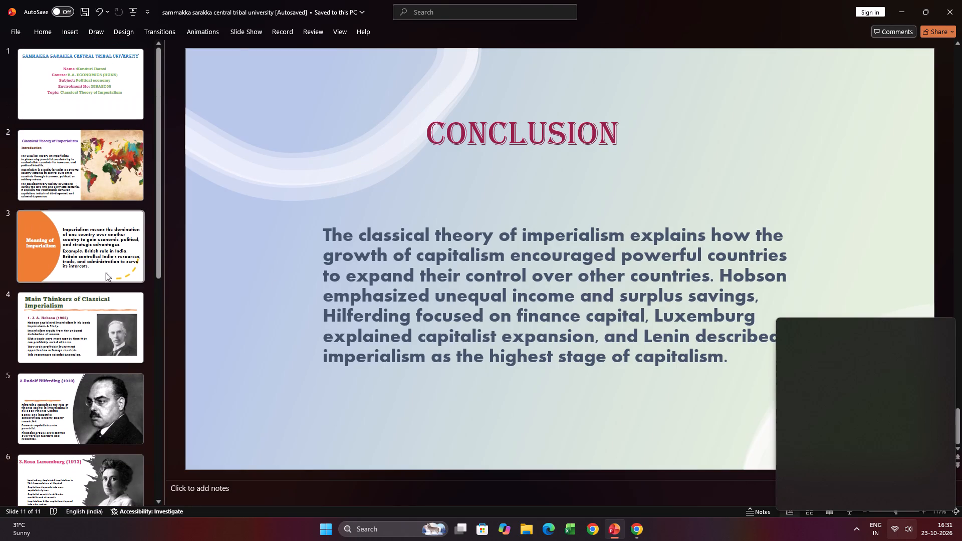
{"action": "left_click", "coordinate": [107, 82]}
{"action": "left_click", "coordinate": [58, 176]}
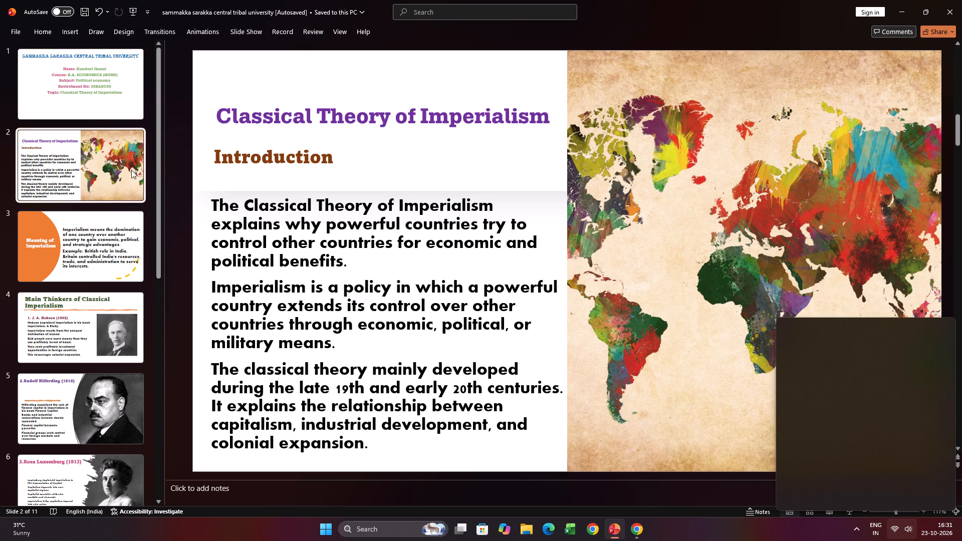
{"action": "left_click", "coordinate": [108, 241]}
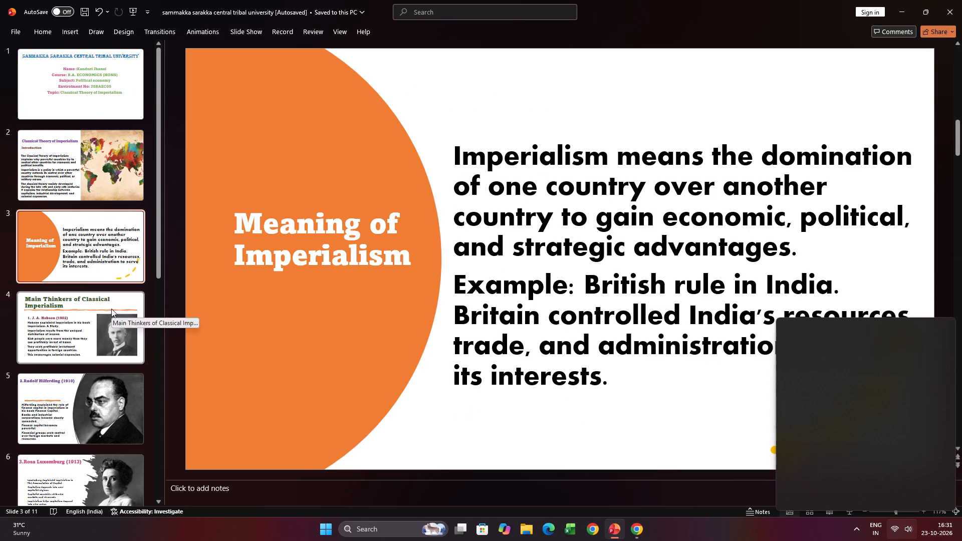
{"action": "left_click", "coordinate": [111, 309]}
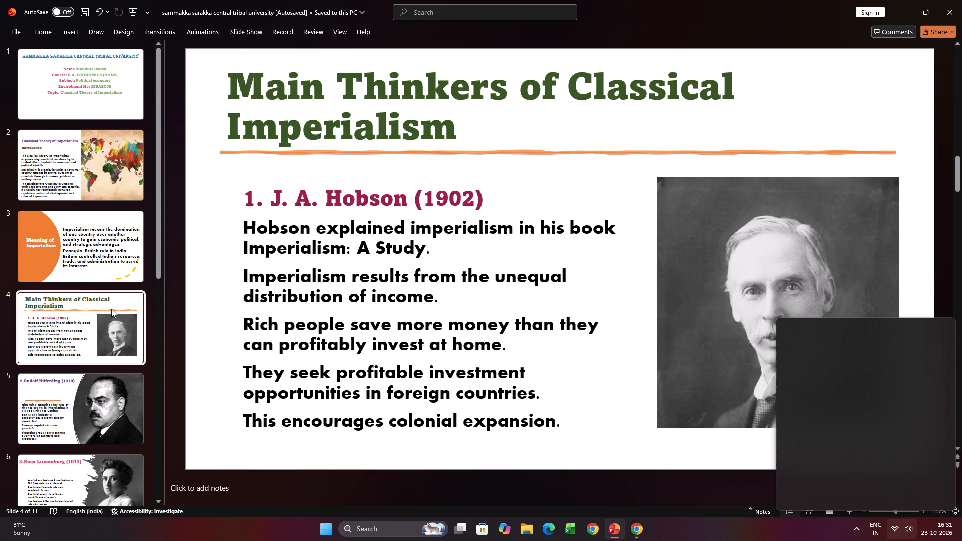
{"action": "left_click", "coordinate": [106, 359]}
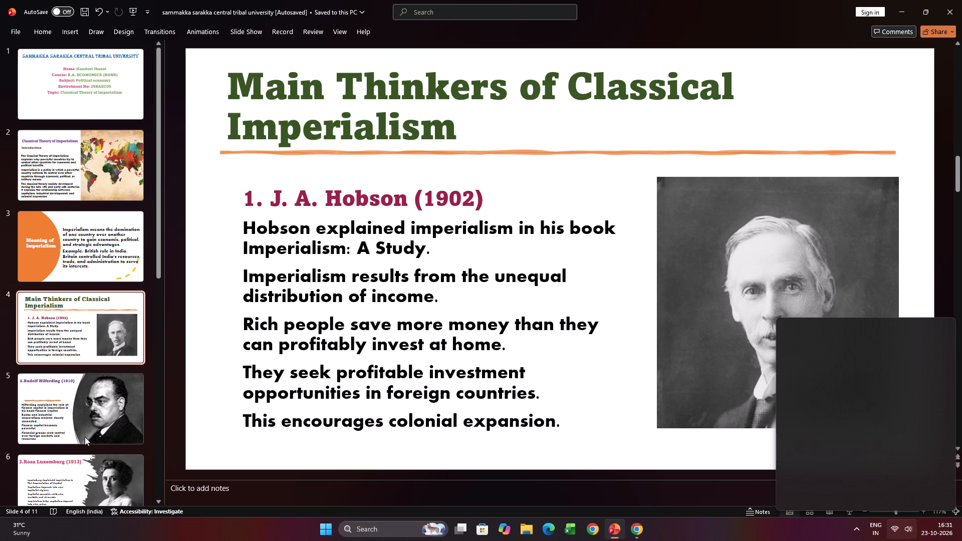
{"action": "left_click", "coordinate": [84, 437]}
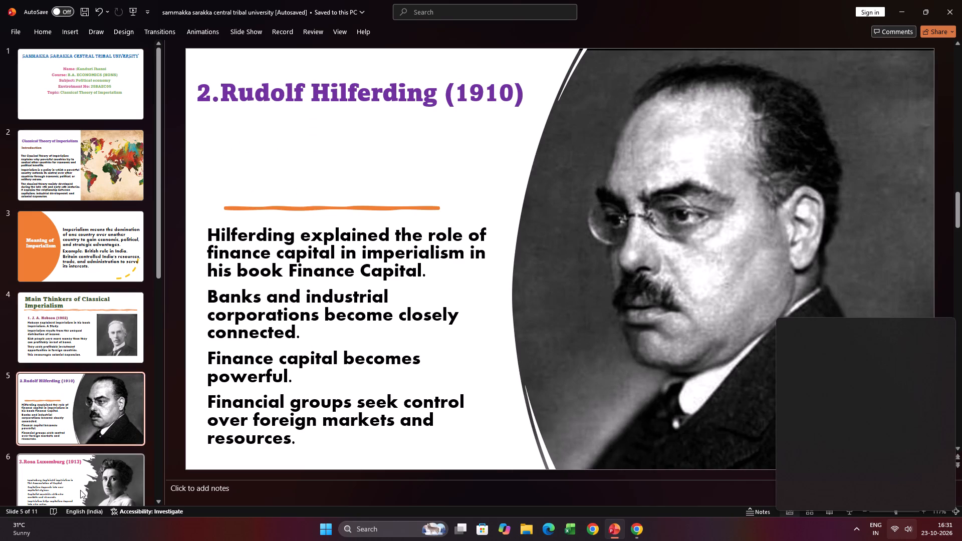
{"action": "left_click", "coordinate": [80, 491]}
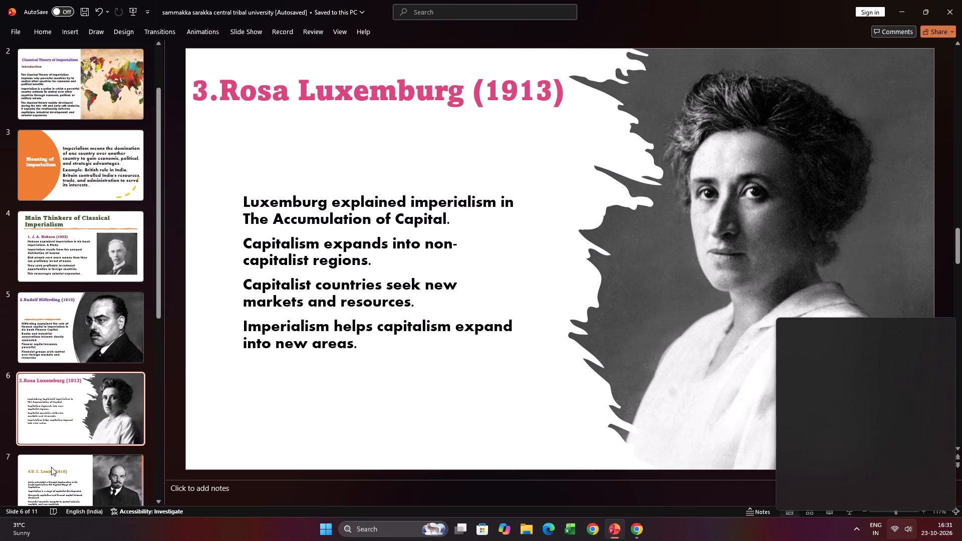
{"action": "left_click", "coordinate": [47, 485]}
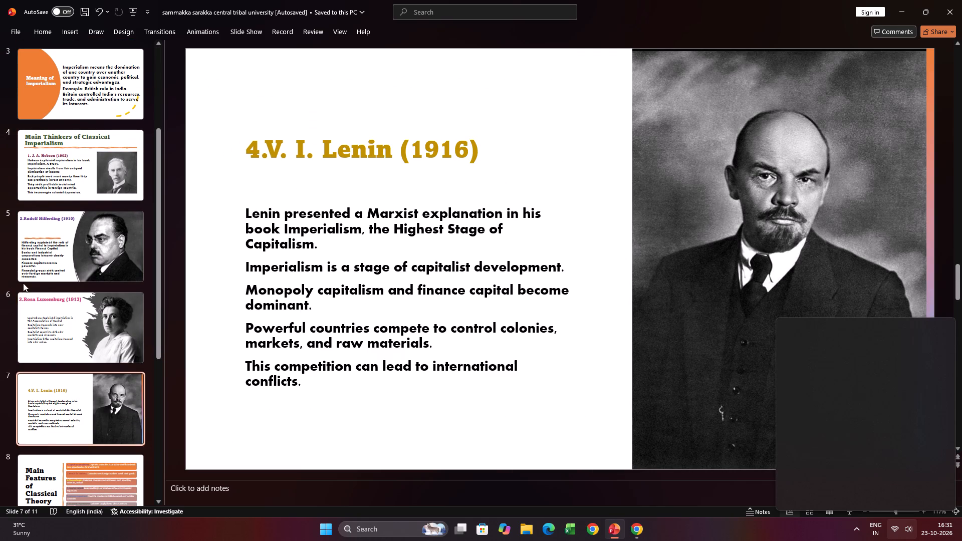
{"action": "left_click", "coordinate": [42, 271]}
{"action": "left_click", "coordinate": [70, 163]}
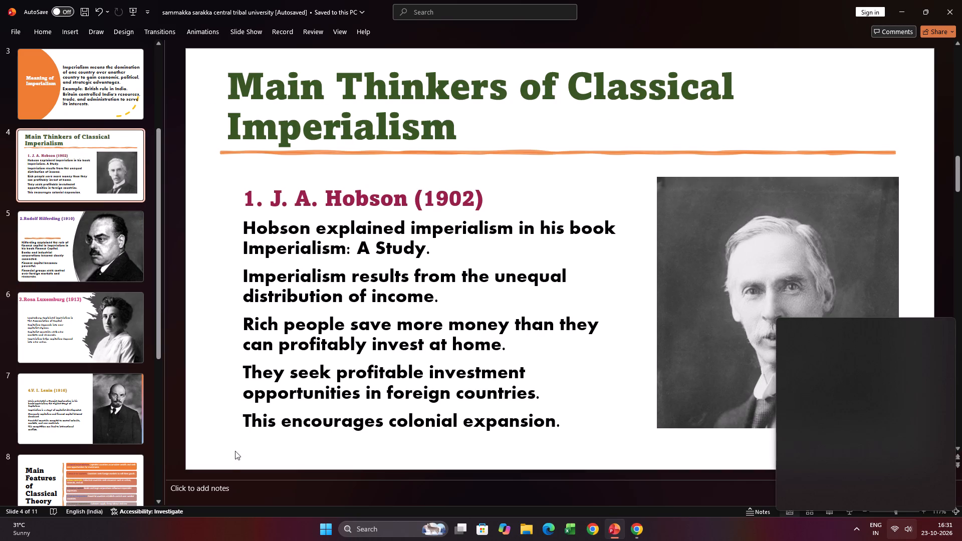
{"action": "left_click", "coordinate": [104, 426]}
{"action": "left_click", "coordinate": [76, 344]}
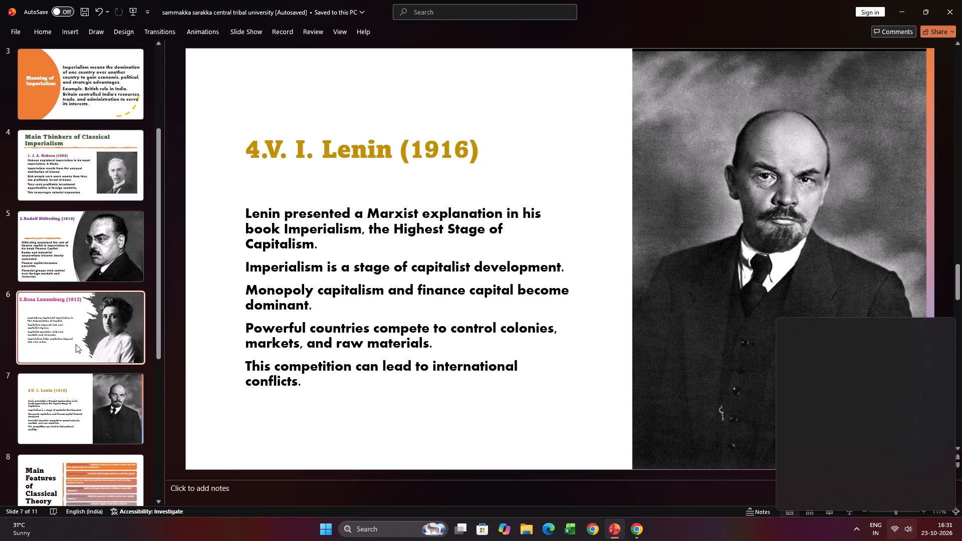
Colour the word "Example:" golden yellow in the body text of slide 3, "Meaning of Imperialism".
{"action": "scroll", "coordinate": [40, 272], "scroll_direction": "up", "scroll_amount": 6}
{"action": "left_click", "coordinate": [46, 265]}
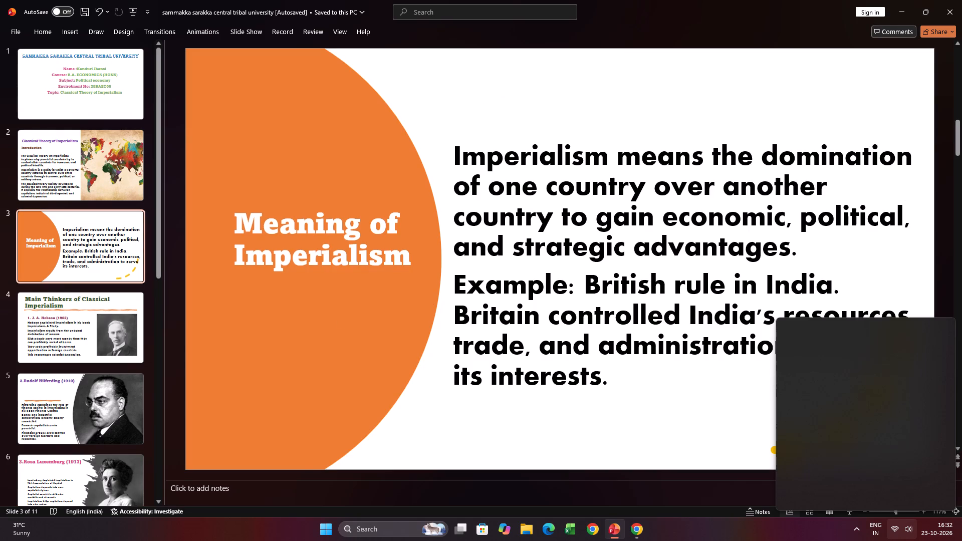
{"action": "left_click_drag", "start_coordinate": [455, 284], "coordinate": [585, 293]}
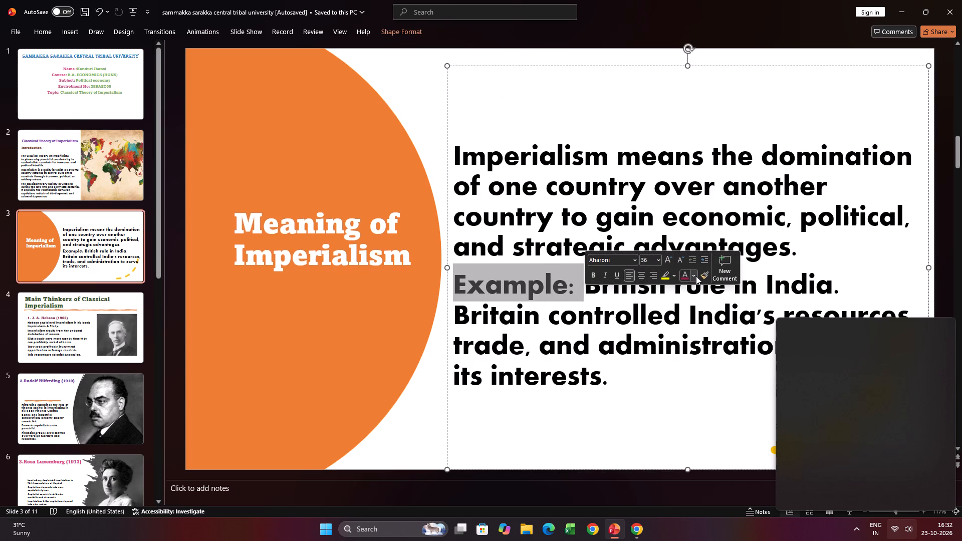
{"action": "left_click", "coordinate": [696, 276]}
{"action": "left_click", "coordinate": [720, 430]}
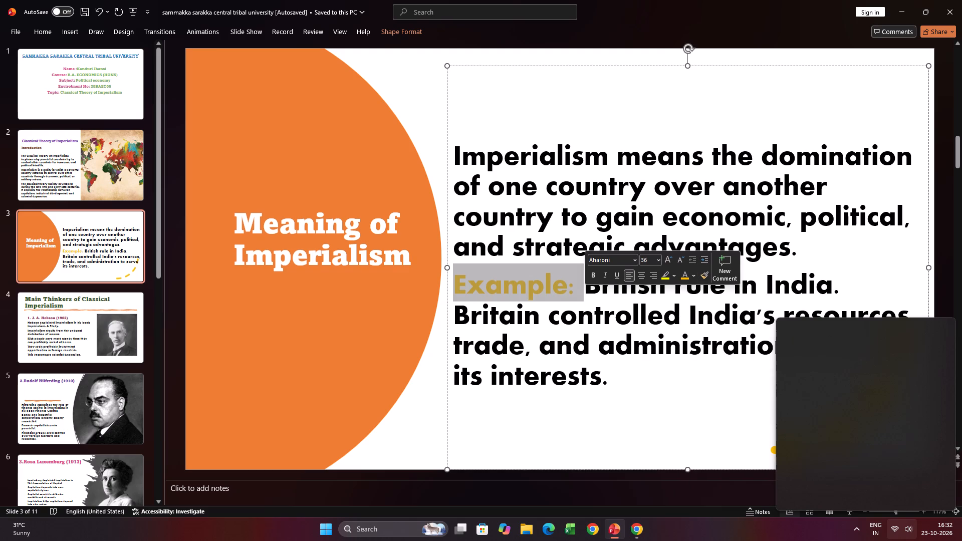
{"action": "left_click", "coordinate": [546, 95]}
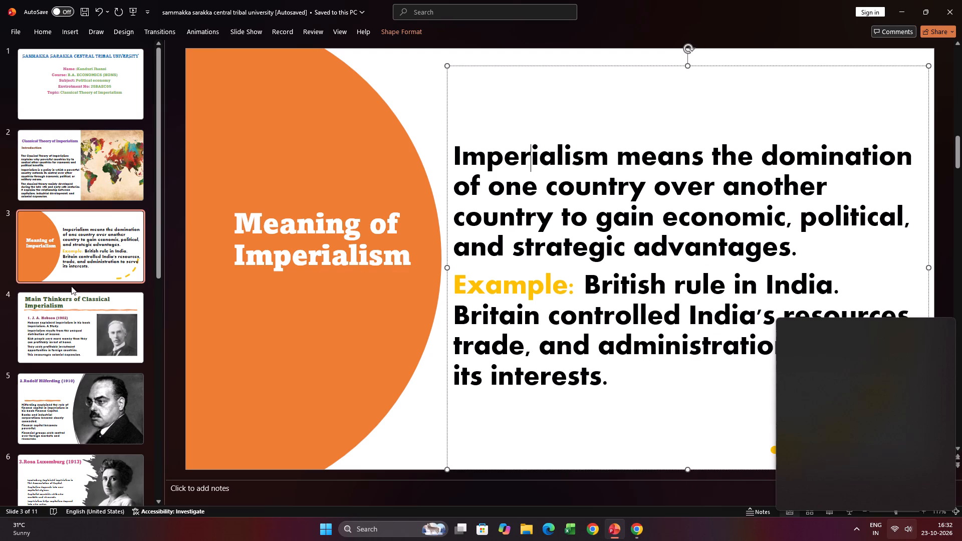
Review slides 4 to 11, from "Main Thinkers of Classical Imperialism" to "Conclusion", checking their text and styling.
{"action": "left_click", "coordinate": [63, 309]}
{"action": "left_click", "coordinate": [83, 399]}
{"action": "scroll", "coordinate": [93, 409], "scroll_direction": "down", "scroll_amount": 3}
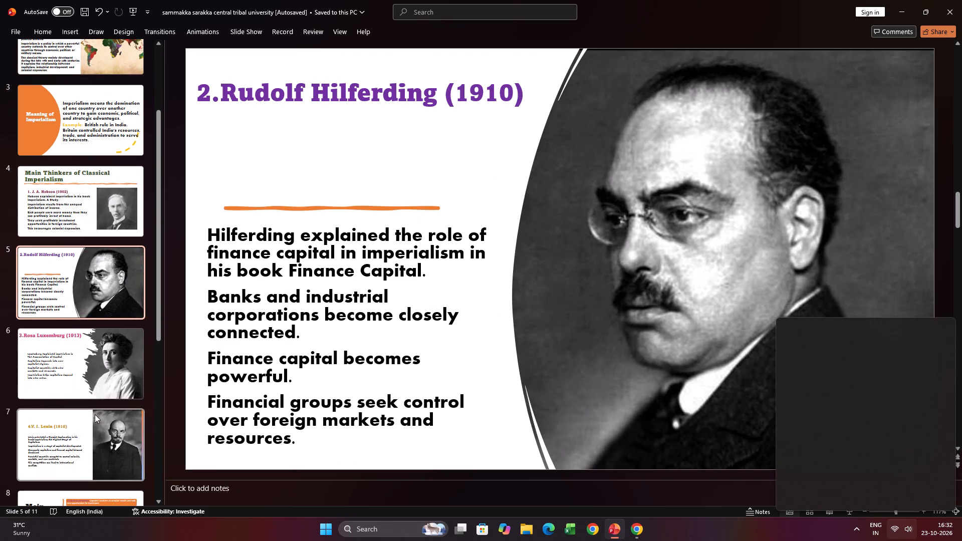
{"action": "left_click", "coordinate": [101, 380]}
{"action": "scroll", "coordinate": [101, 379], "scroll_direction": "down", "scroll_amount": 3}
{"action": "left_click", "coordinate": [101, 380]}
{"action": "left_click", "coordinate": [112, 344]}
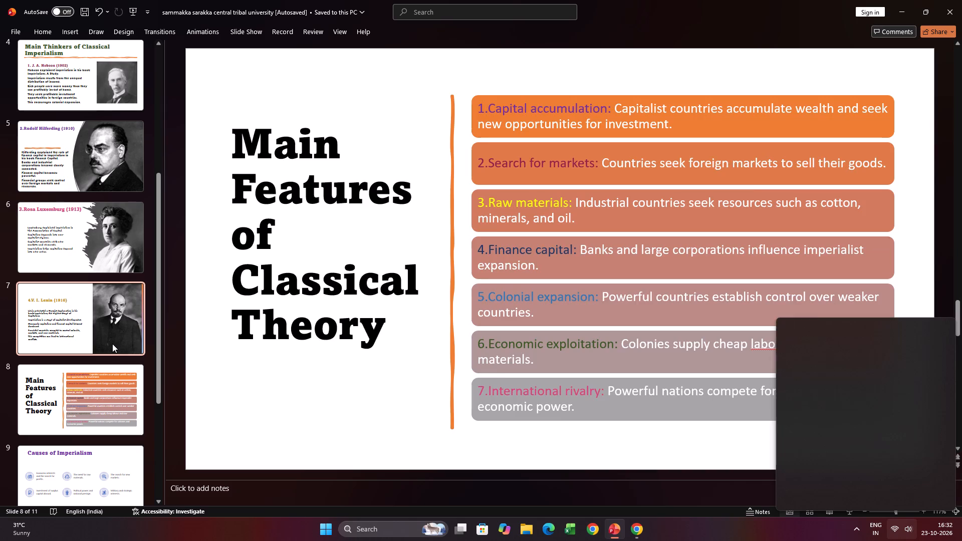
{"action": "scroll", "coordinate": [105, 388], "scroll_direction": "down", "scroll_amount": 3}
{"action": "left_click", "coordinate": [133, 298]}
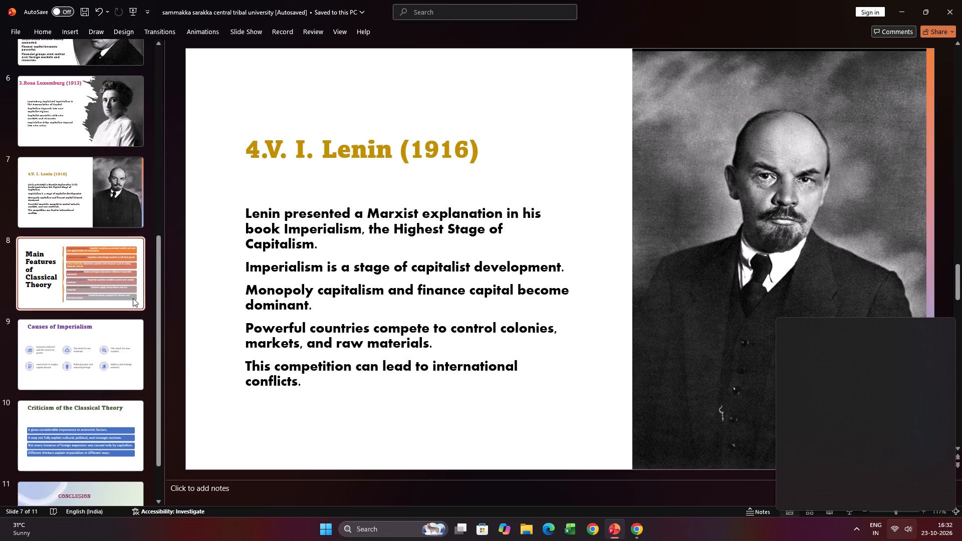
{"action": "scroll", "coordinate": [108, 330], "scroll_direction": "down", "scroll_amount": 2}
{"action": "left_click", "coordinate": [104, 303]}
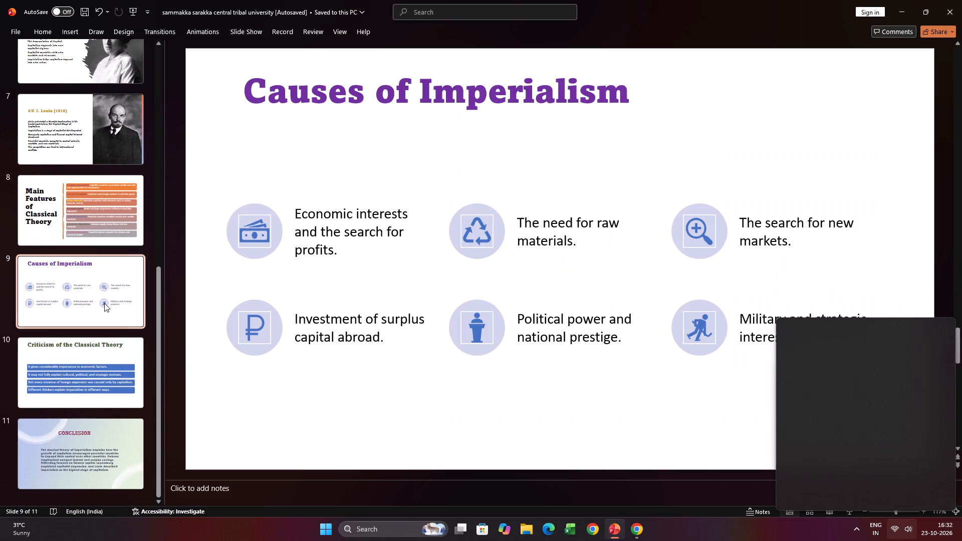
{"action": "scroll", "coordinate": [104, 303], "scroll_direction": "down", "scroll_amount": 2}
{"action": "left_click", "coordinate": [107, 375]}
{"action": "scroll", "coordinate": [107, 371], "scroll_direction": "down", "scroll_amount": 4}
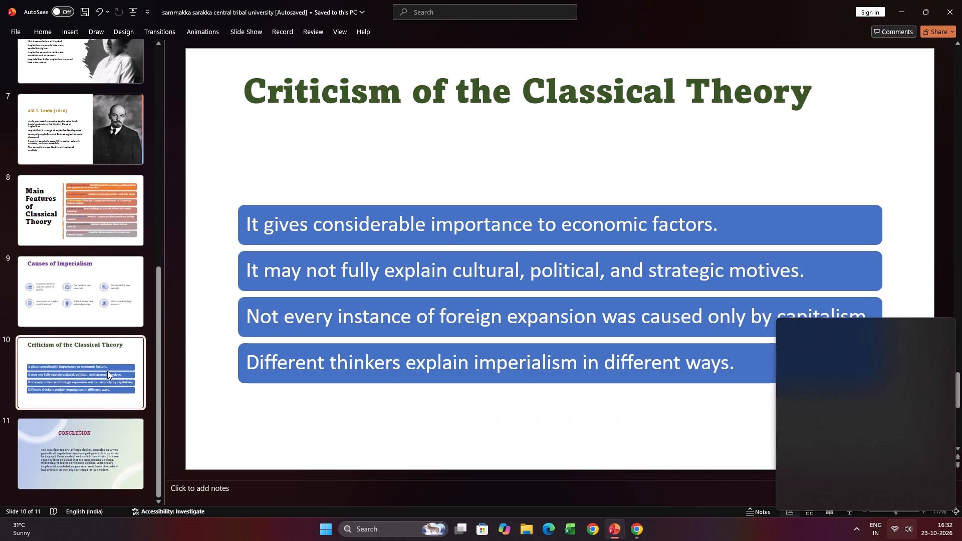
{"action": "left_click", "coordinate": [99, 436]}
{"action": "scroll", "coordinate": [99, 436], "scroll_direction": "down", "scroll_amount": 3}
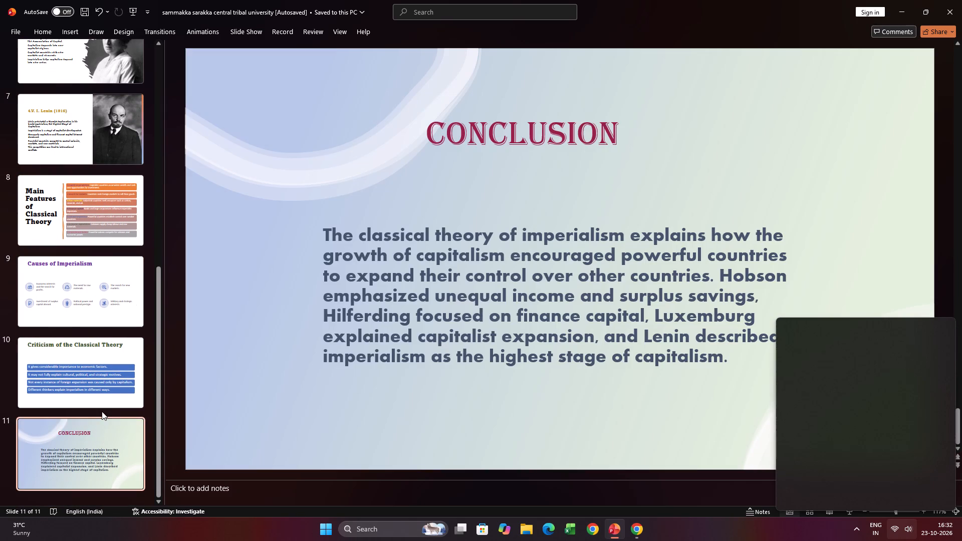
Save the presentation under its existing name.
{"action": "scroll", "coordinate": [102, 411], "scroll_direction": "up", "scroll_amount": 20}
{"action": "scroll", "coordinate": [102, 411], "scroll_direction": "up", "scroll_amount": 10}
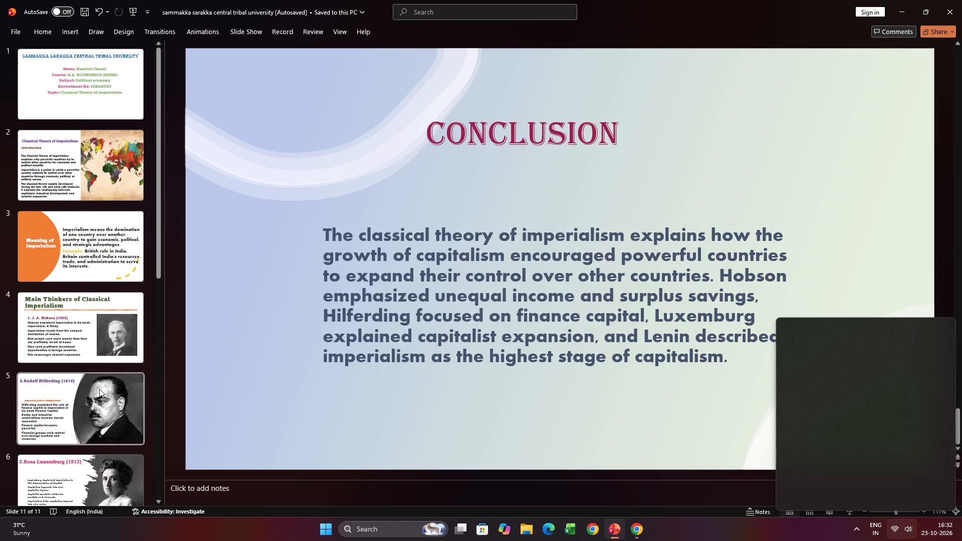
{"action": "left_click", "coordinate": [15, 27]}
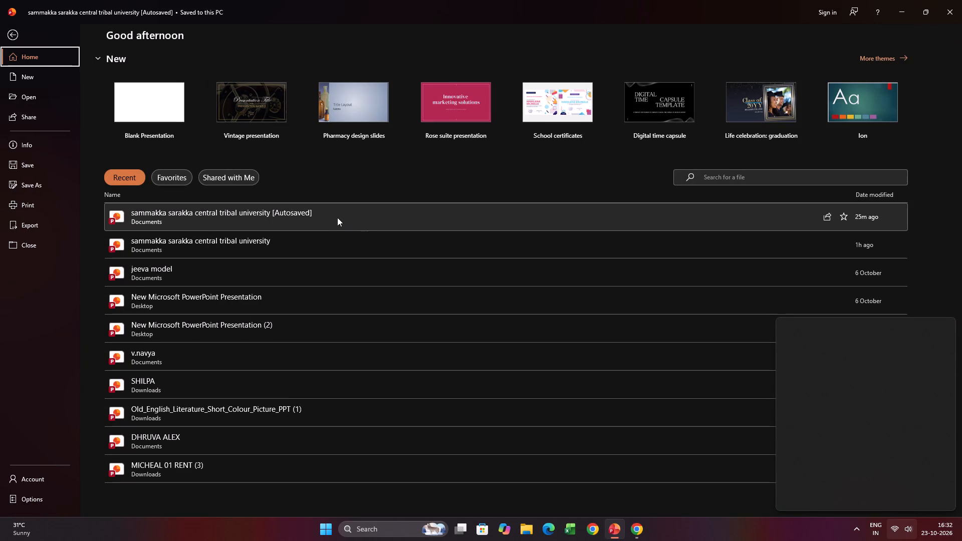
{"action": "right_click", "coordinate": [121, 216]}
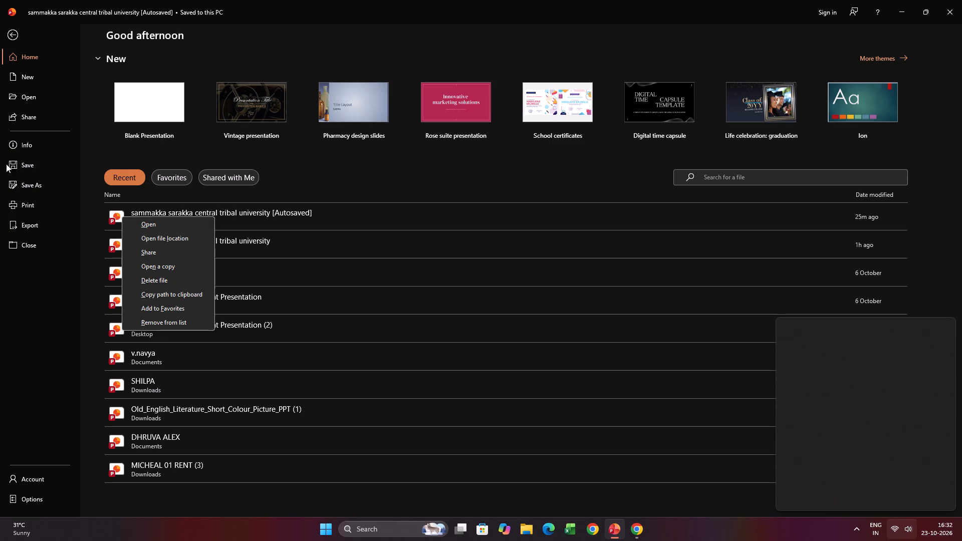
{"action": "left_click", "coordinate": [27, 166]}
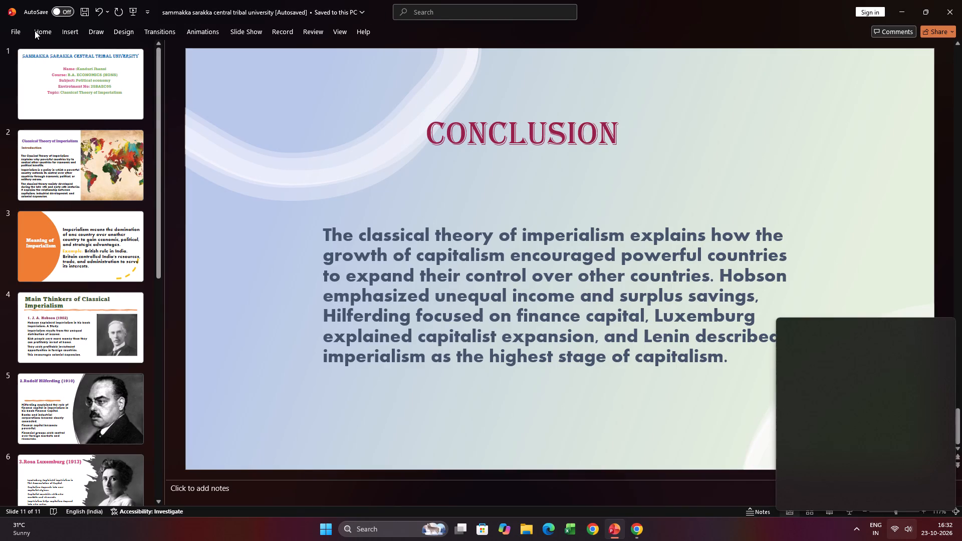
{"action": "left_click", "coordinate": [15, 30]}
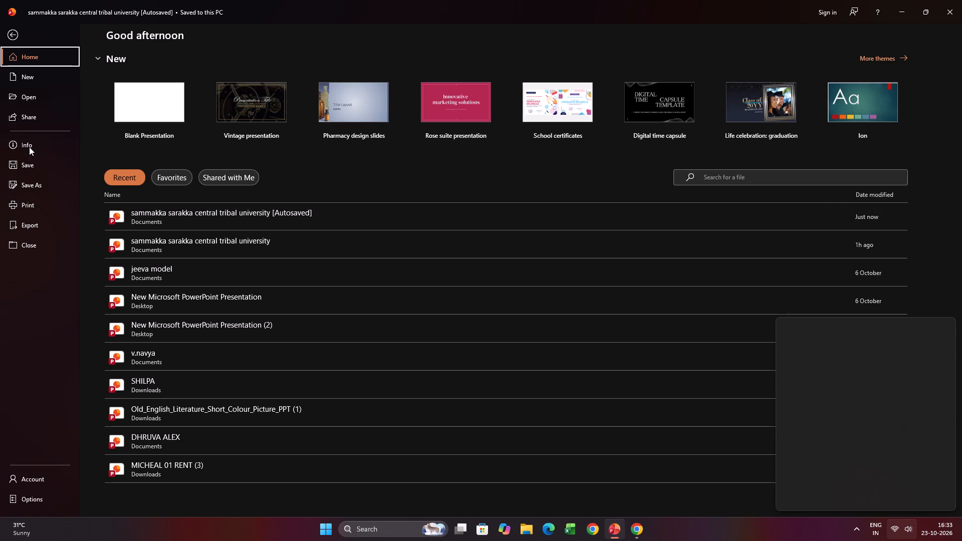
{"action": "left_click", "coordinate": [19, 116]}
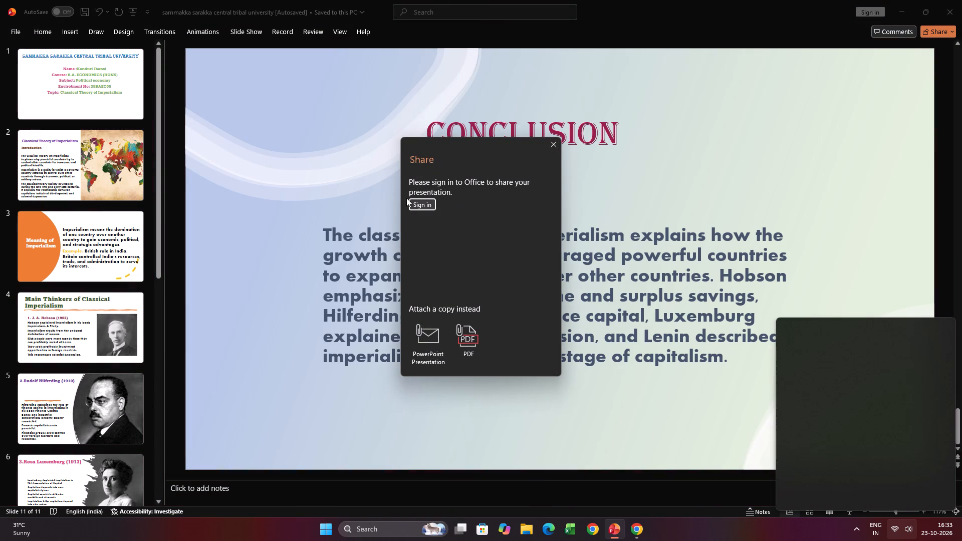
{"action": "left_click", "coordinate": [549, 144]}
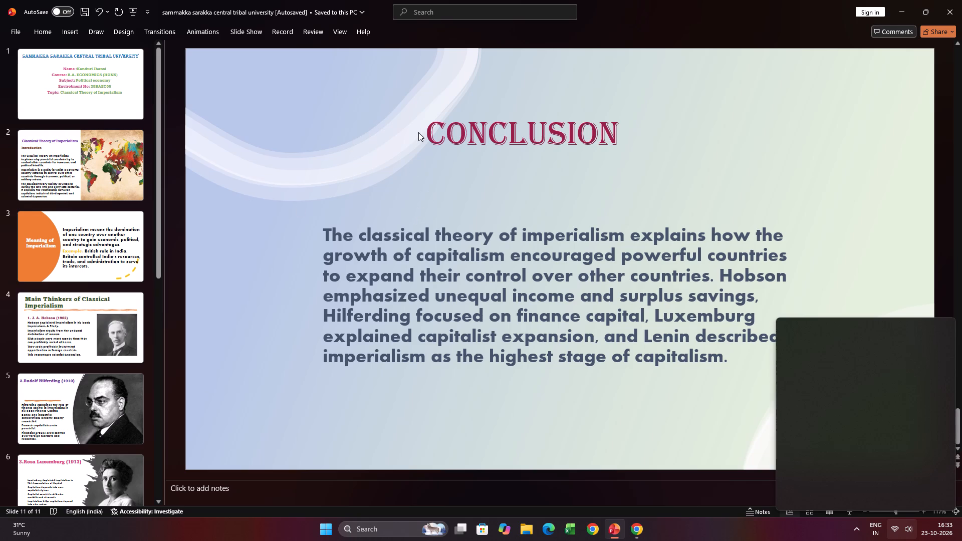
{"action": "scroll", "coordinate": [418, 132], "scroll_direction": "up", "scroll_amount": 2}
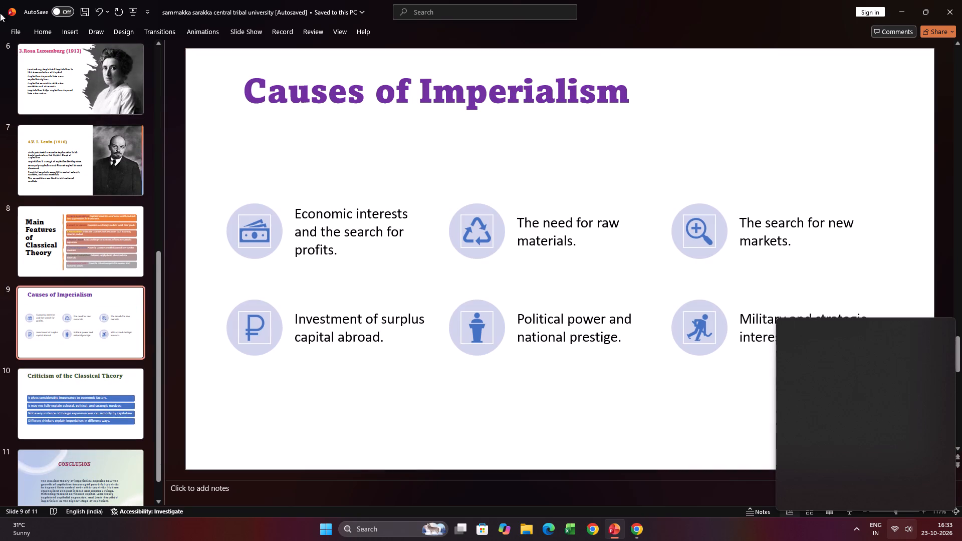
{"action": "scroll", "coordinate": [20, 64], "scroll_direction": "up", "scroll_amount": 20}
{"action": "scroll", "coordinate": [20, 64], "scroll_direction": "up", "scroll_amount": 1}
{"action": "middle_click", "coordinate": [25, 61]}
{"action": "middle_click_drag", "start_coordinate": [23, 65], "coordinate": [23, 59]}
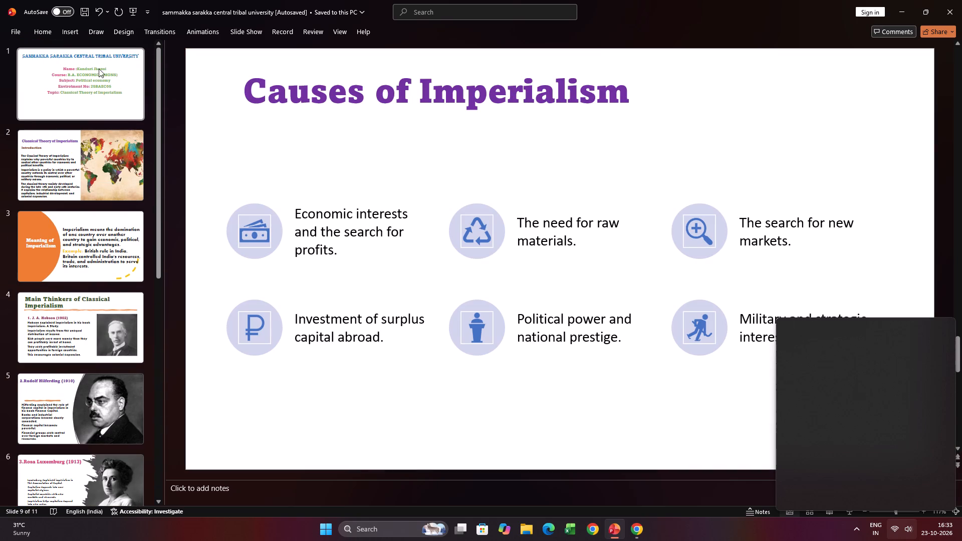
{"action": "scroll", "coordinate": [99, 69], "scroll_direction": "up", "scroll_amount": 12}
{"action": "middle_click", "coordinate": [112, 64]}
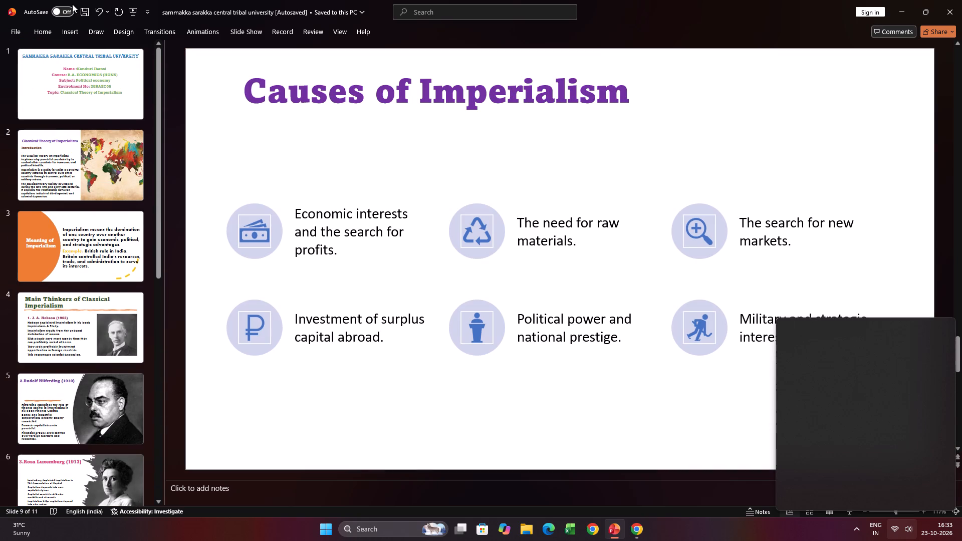
Look through the Shared with Me and Favorites presentation lists.
{"action": "left_click", "coordinate": [15, 33]}
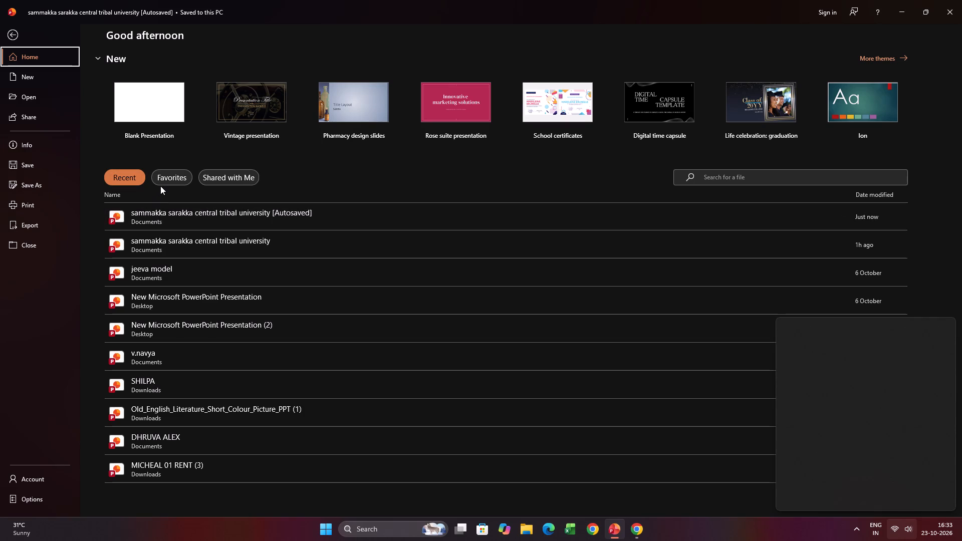
{"action": "left_click", "coordinate": [212, 174]}
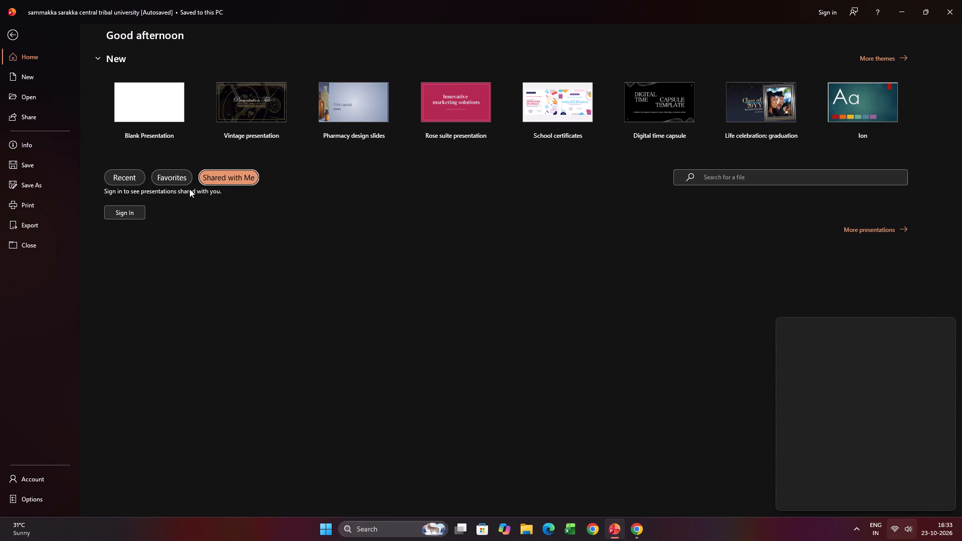
{"action": "left_click", "coordinate": [175, 180]}
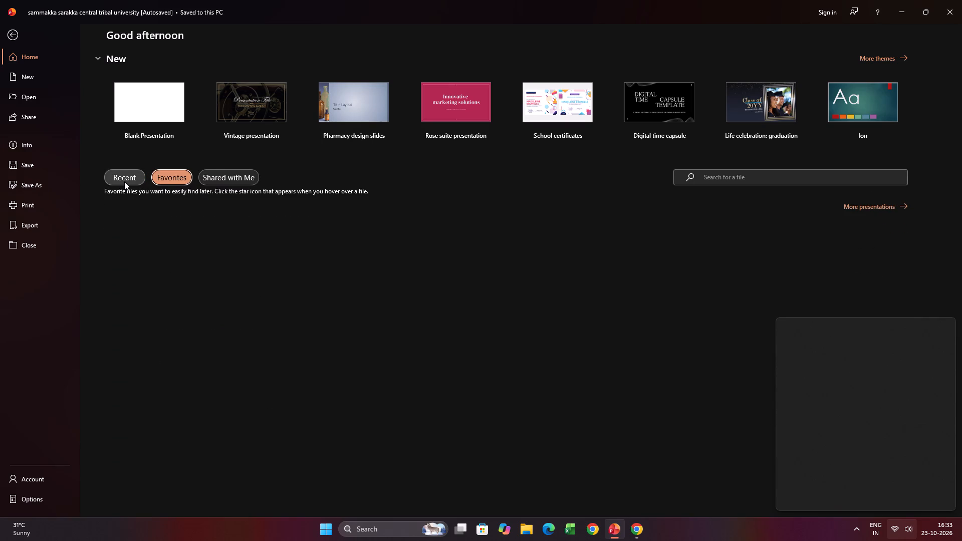
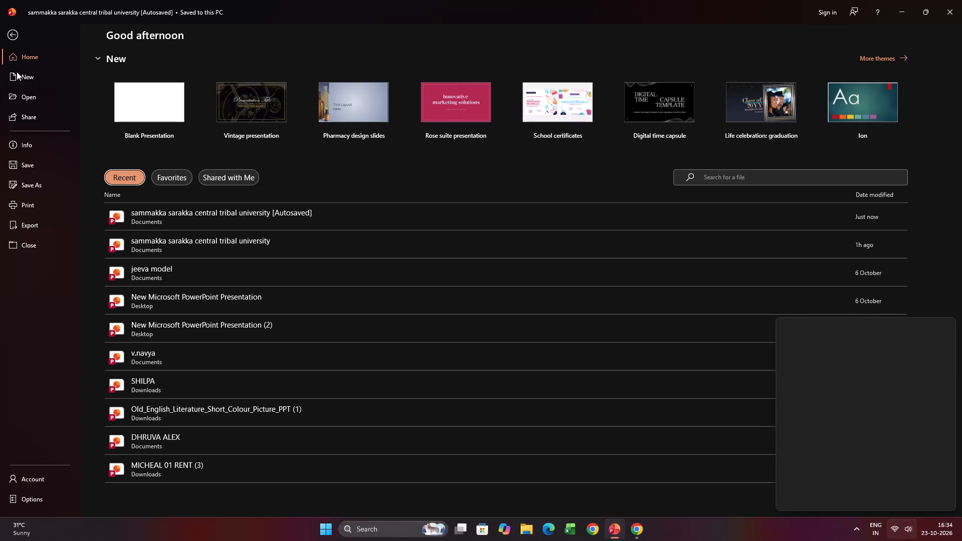
Reopen the autosaved sammakka sarakka central tribal university presentation from the recent files and check its sharing options.
{"action": "left_click", "coordinate": [125, 219]}
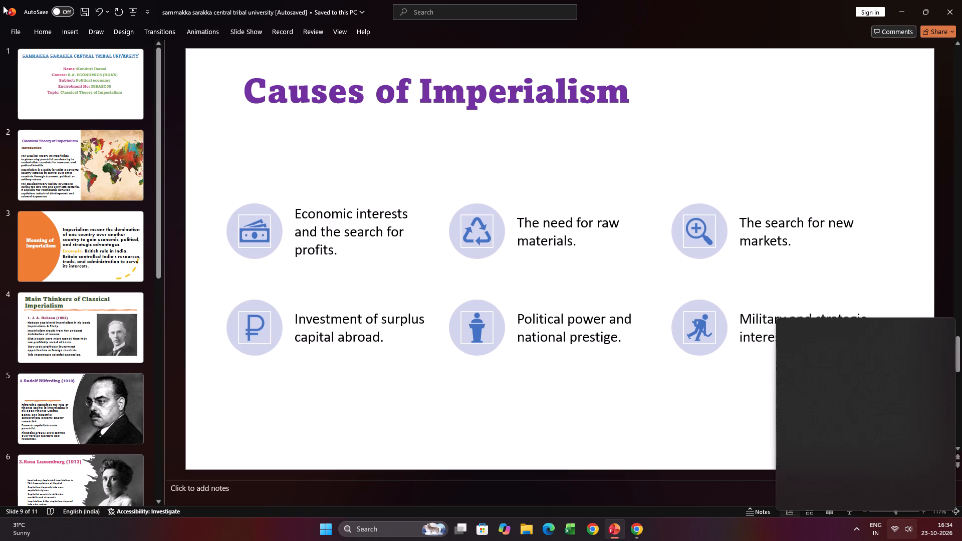
{"action": "left_click", "coordinate": [933, 31]}
{"action": "left_click", "coordinate": [920, 45]}
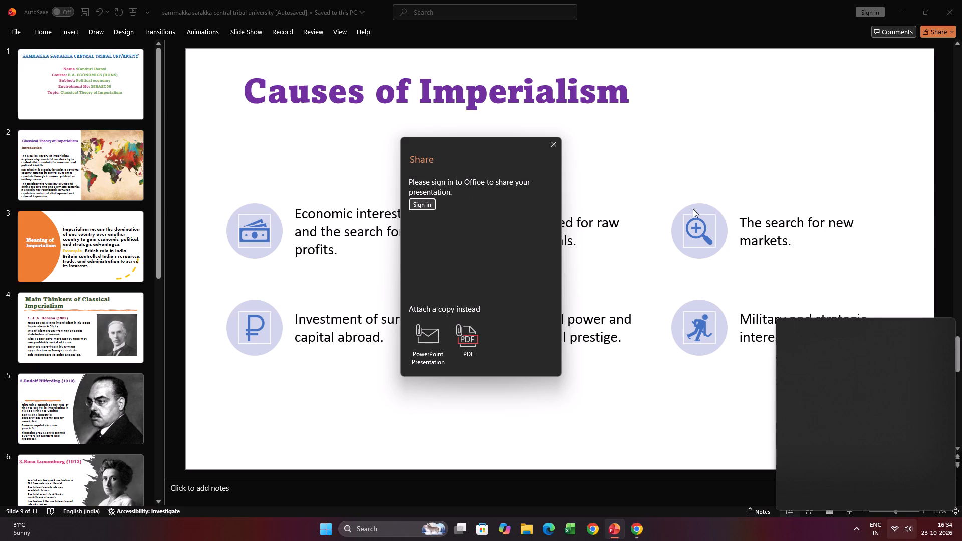
{"action": "left_click", "coordinate": [934, 381]}
{"action": "left_click", "coordinate": [793, 7]}
{"action": "left_click", "coordinate": [951, 16]}
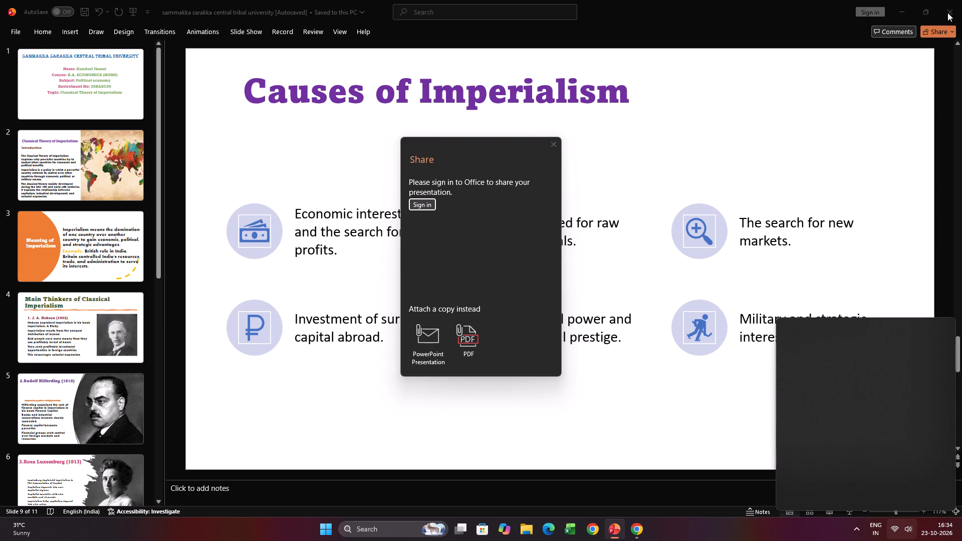
{"action": "left_click", "coordinate": [945, 12]}
Close the sharing options and check the presentation's file name and save location details.
{"action": "left_click", "coordinate": [553, 143]}
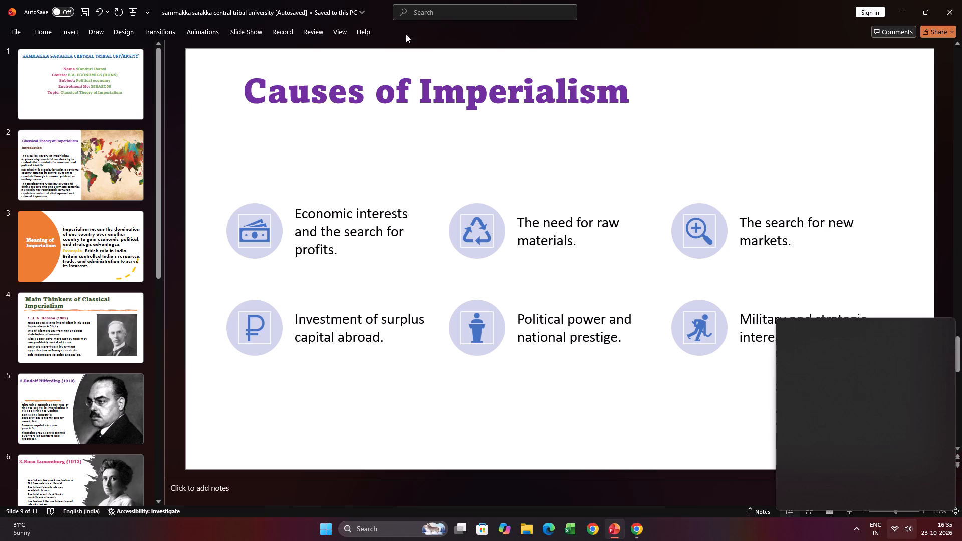
{"action": "left_click", "coordinate": [361, 11]}
{"action": "right_click", "coordinate": [369, 9]}
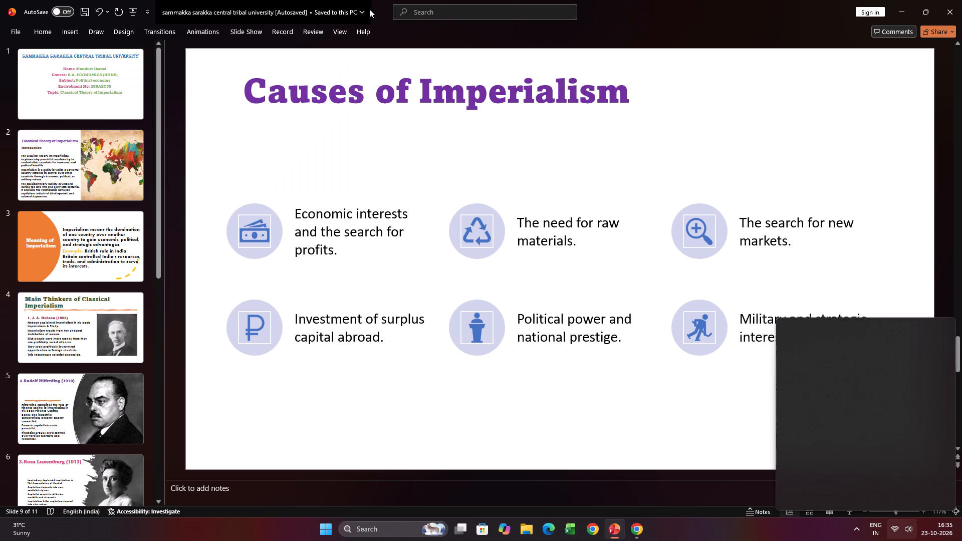
{"action": "left_click", "coordinate": [363, 7]}
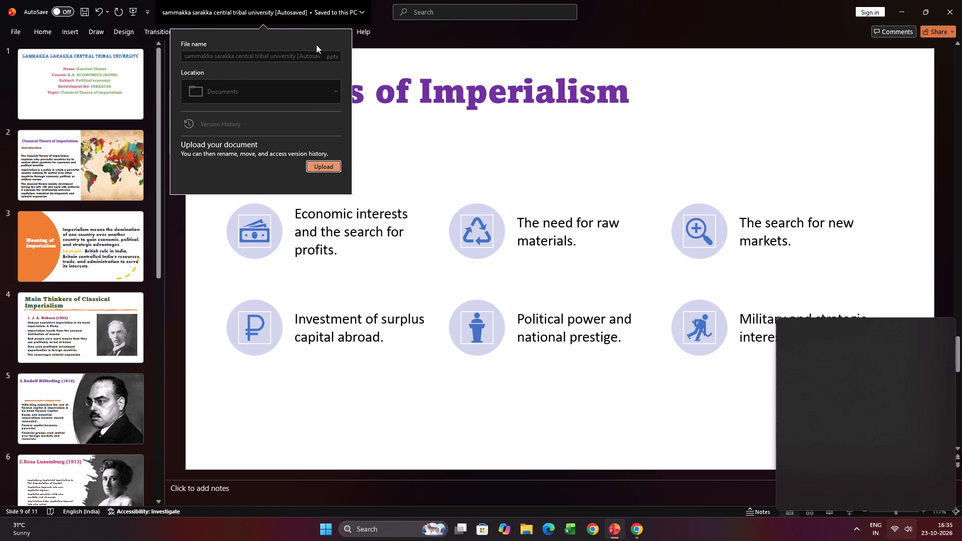
{"action": "left_click", "coordinate": [372, 20]}
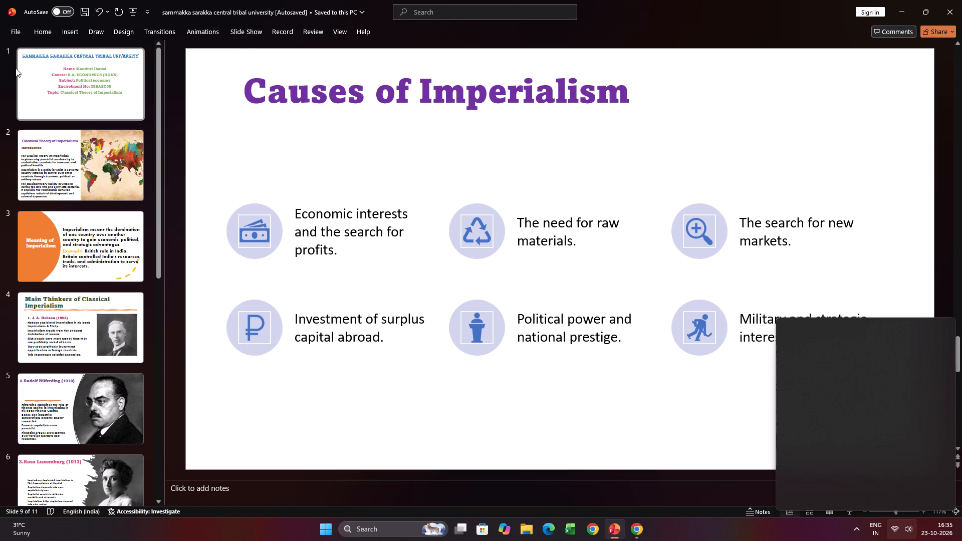
Reopen the autosaved sammakka sarakka central tribal university presentation from the recent files.
{"action": "left_click", "coordinate": [19, 27]}
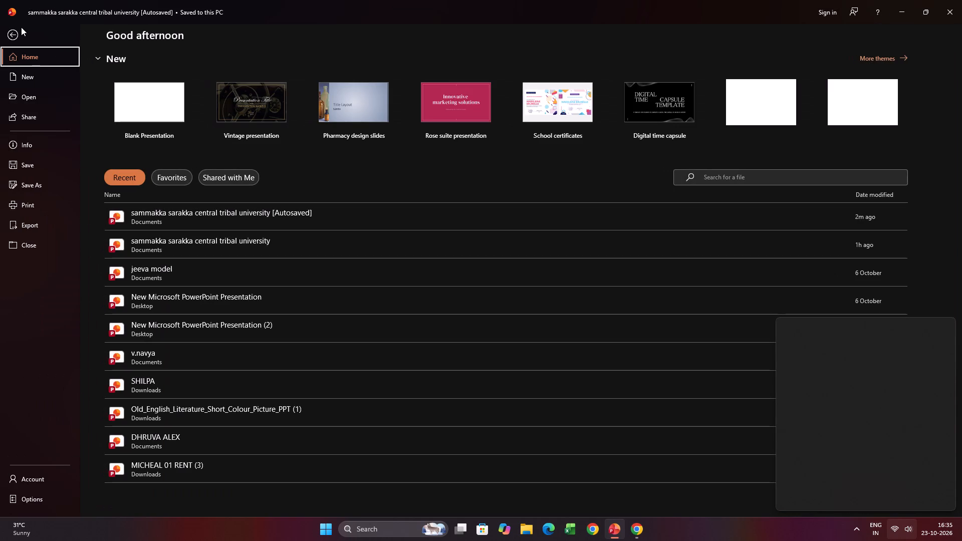
{"action": "left_click", "coordinate": [228, 211]}
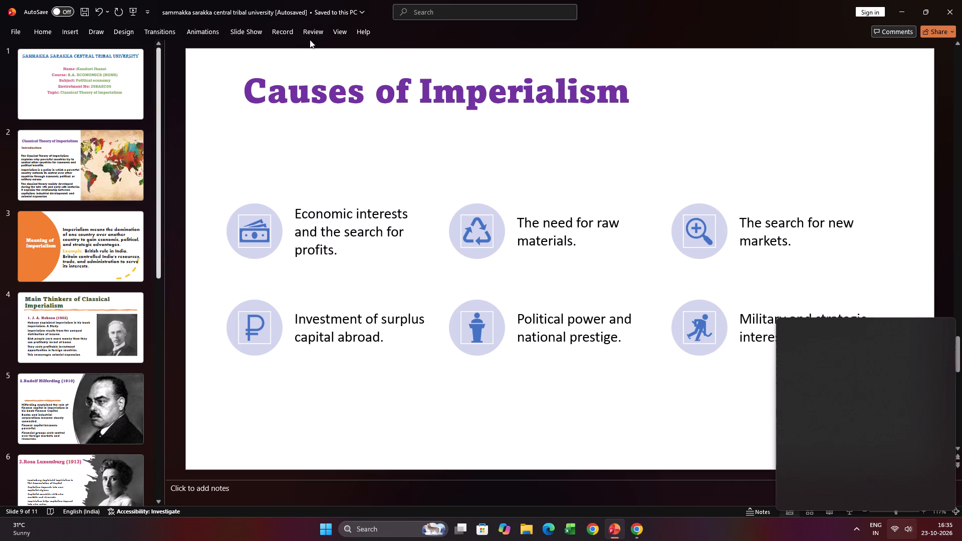